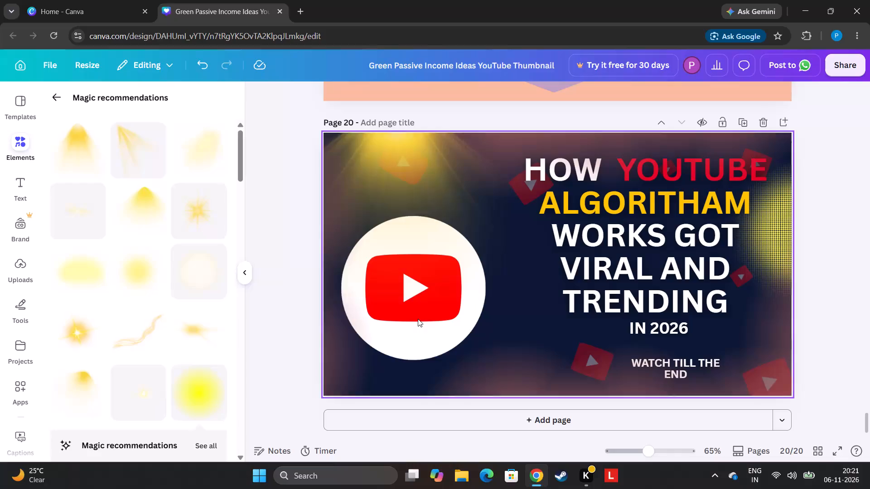
# Add a rounded square from the recently used shapes to page 20 and flatten it to a pill about 216 wide and just under 70 high.
pyautogui.click(56, 99)
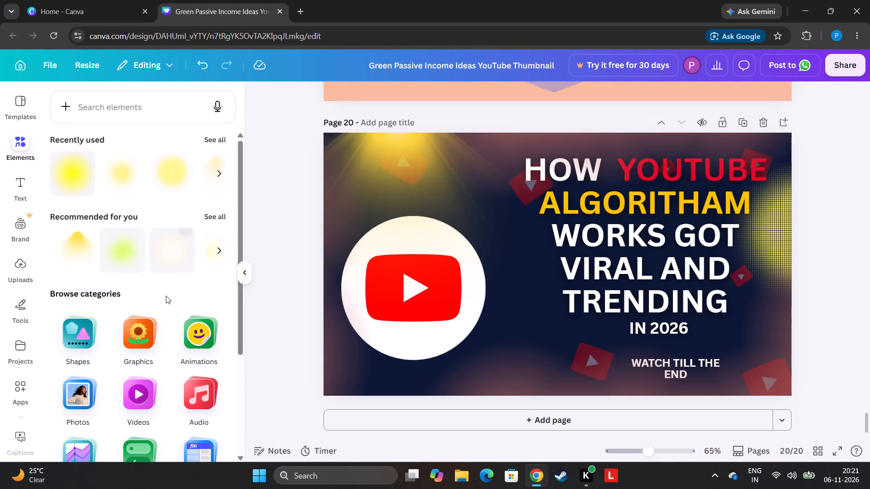
pyautogui.click(89, 340)
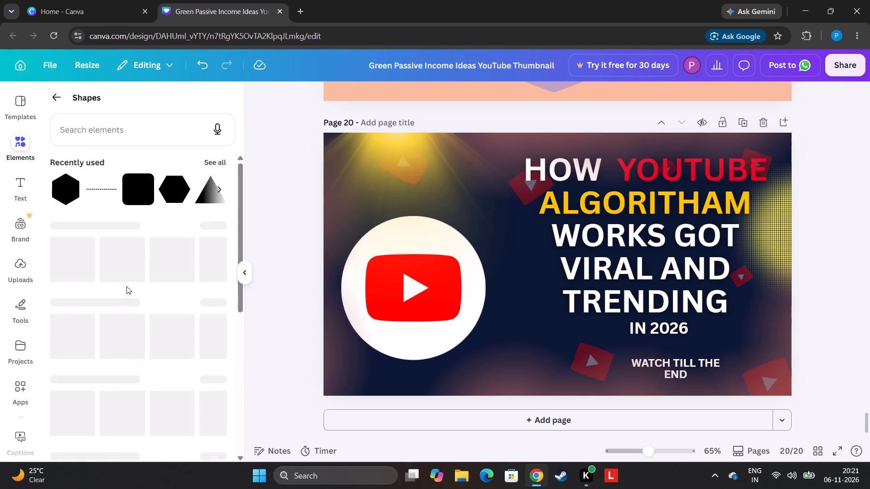
pyautogui.click(137, 194)
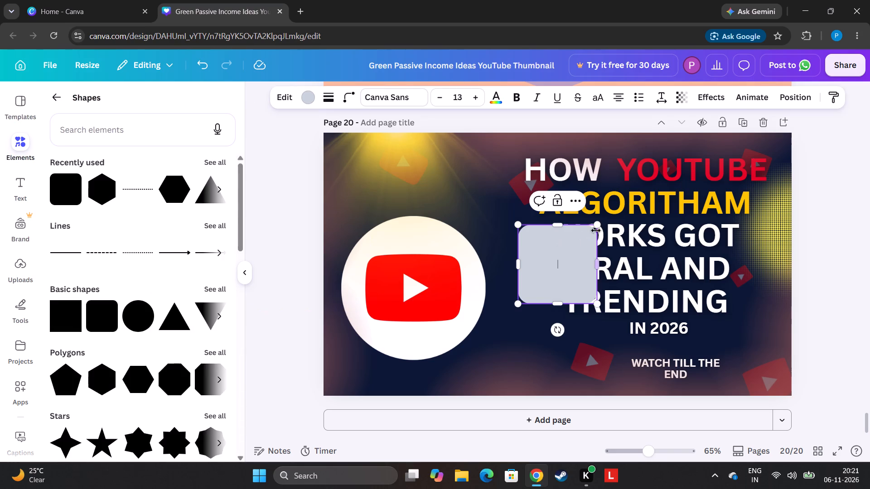
pyautogui.moveTo(570, 224); pyautogui.dragTo(567, 277)
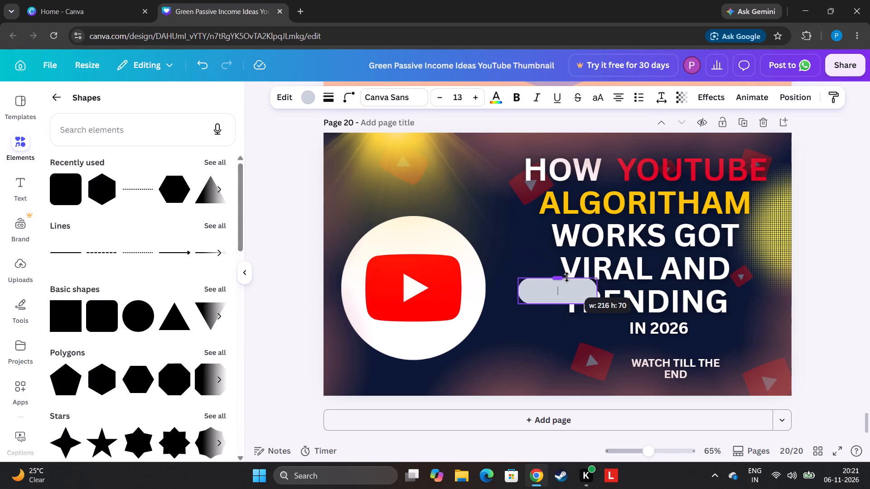
pyautogui.moveTo(567, 277); pyautogui.dragTo(569, 280)
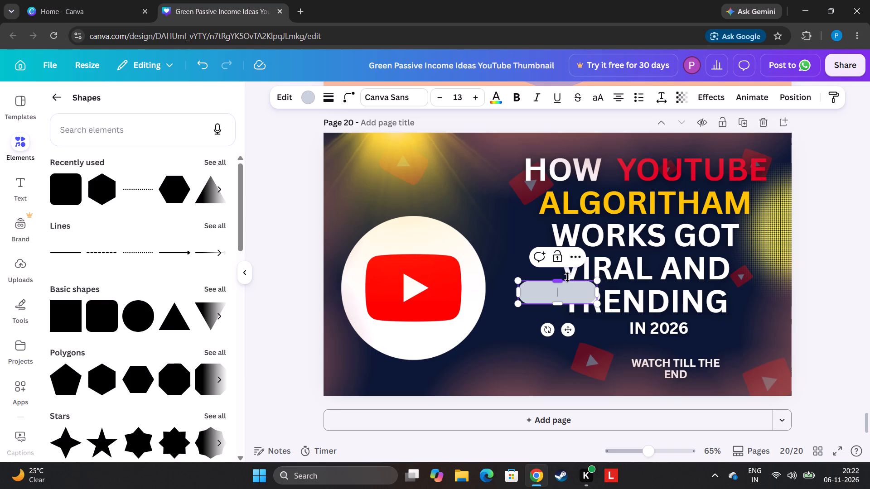
pyautogui.click(806, 231)
# Move the grey pill shape onto the "IN 2026" line so it sits as a backing for that text.
pyautogui.moveTo(549, 292); pyautogui.dragTo(661, 337)
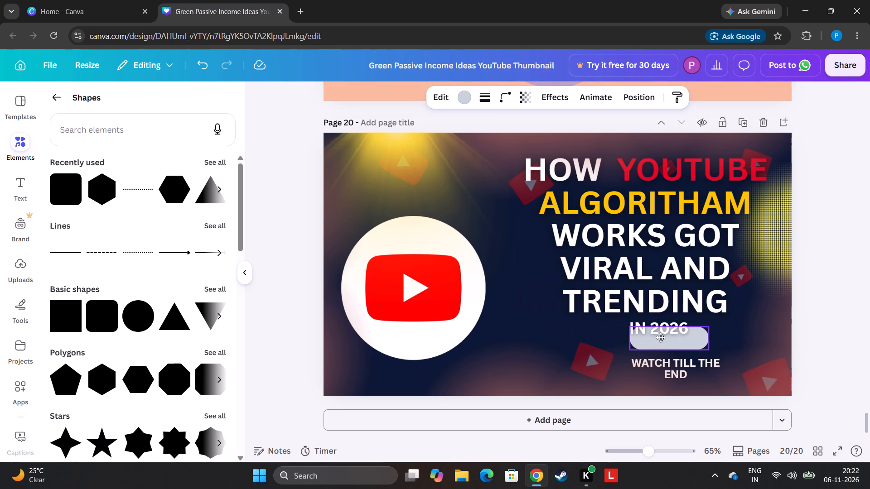
pyautogui.moveTo(661, 337); pyautogui.dragTo(660, 332)
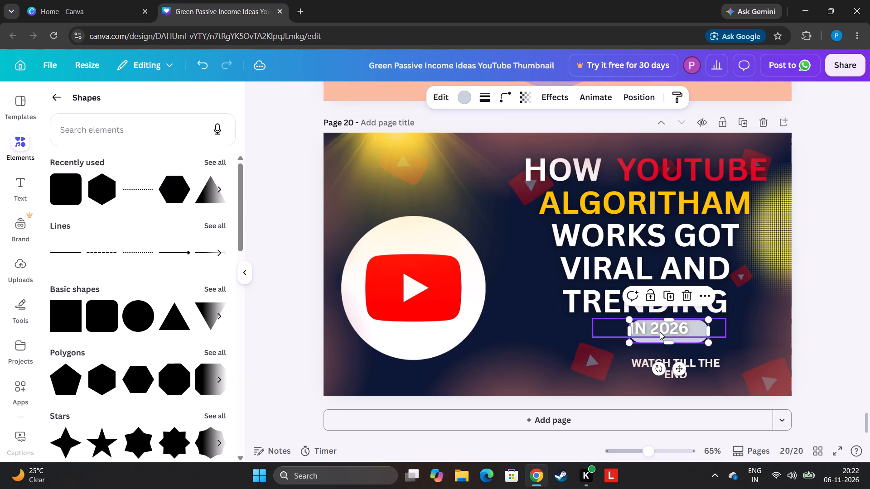
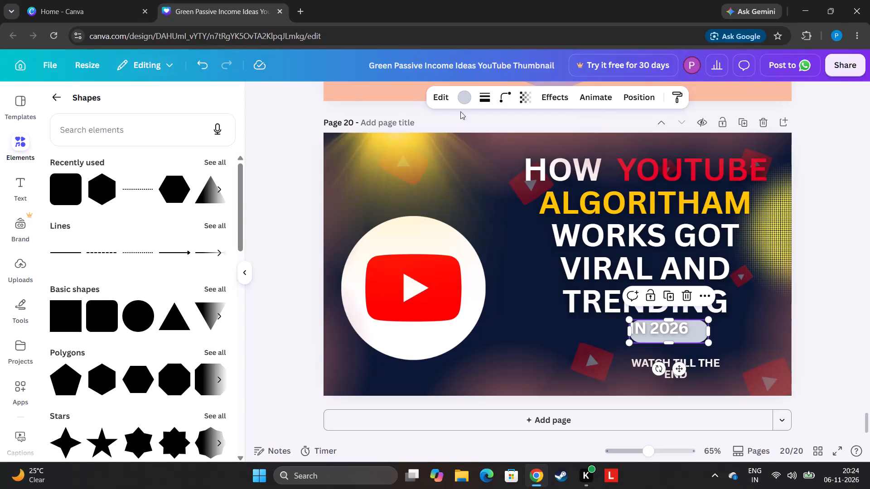
# Recolour the grey pill shape behind the "IN 2026" text to the golden yellow from the shape colours.
pyautogui.click(469, 101)
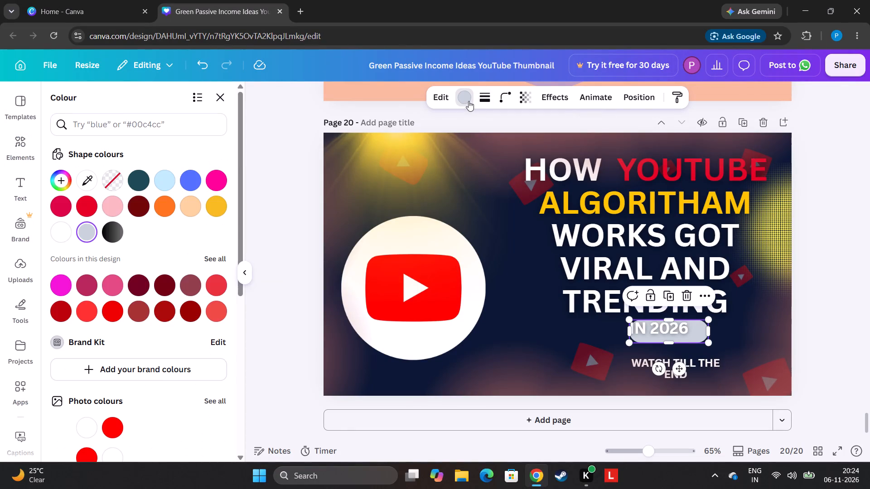
pyautogui.click(218, 200)
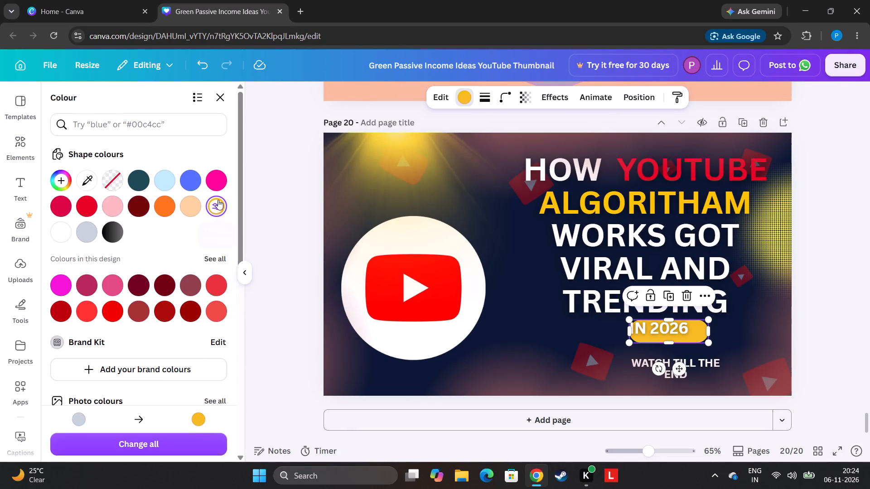
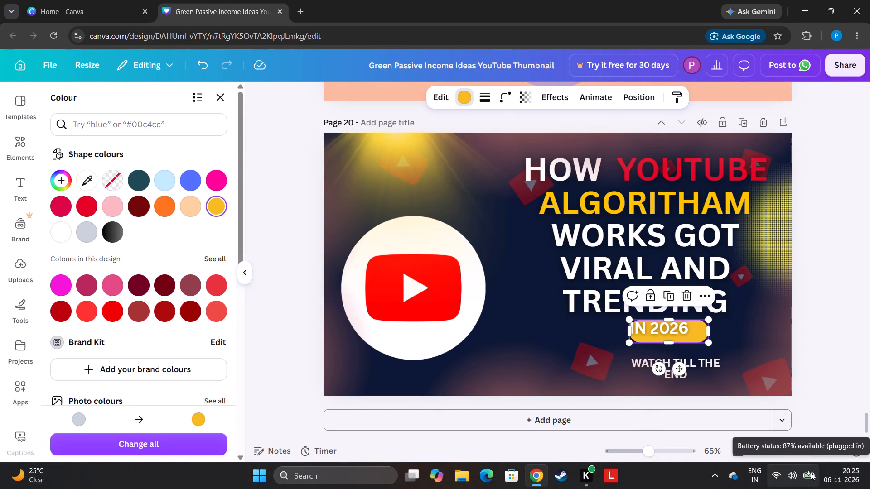
# Centre the golden-yellow pill behind the "IN 2026" text.
pyautogui.click(833, 314)
pyautogui.moveTo(701, 338); pyautogui.dragTo(691, 334)
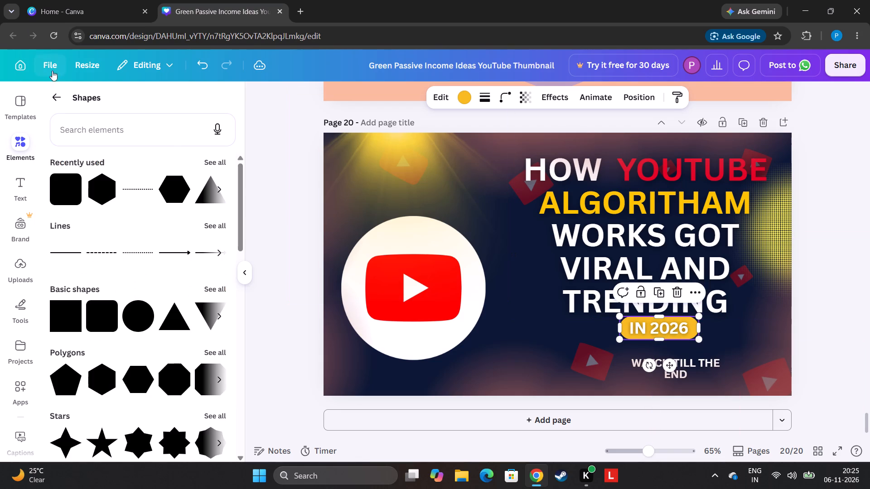
# Add a rounded square from the recently used shapes and fill it with light orange #ffcf9e.
pyautogui.click(70, 199)
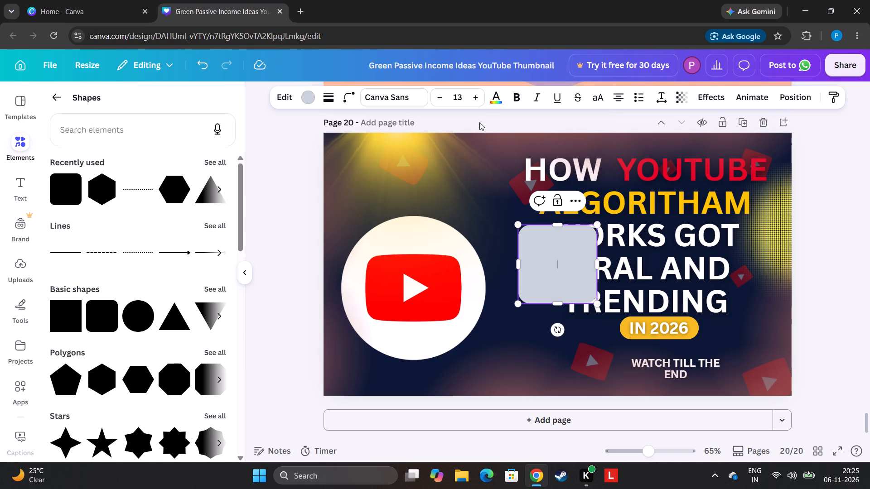
pyautogui.click(489, 93)
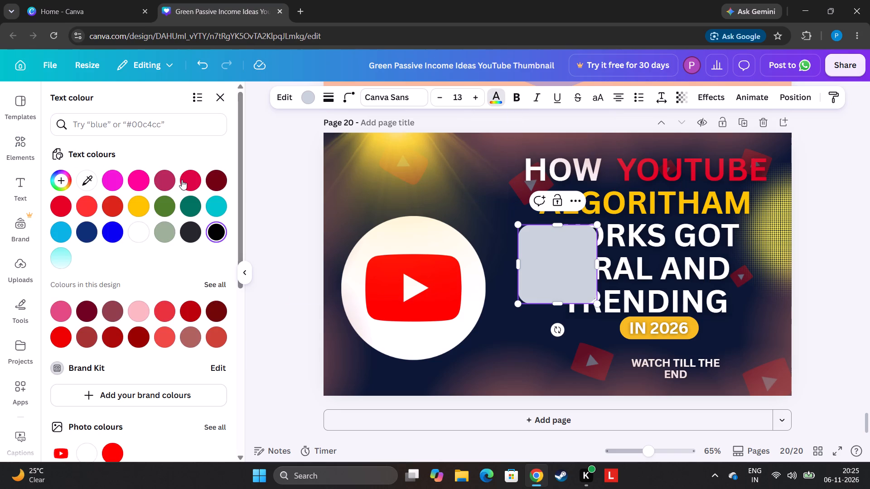
pyautogui.click(181, 180)
pyautogui.doubleClick(847, 303)
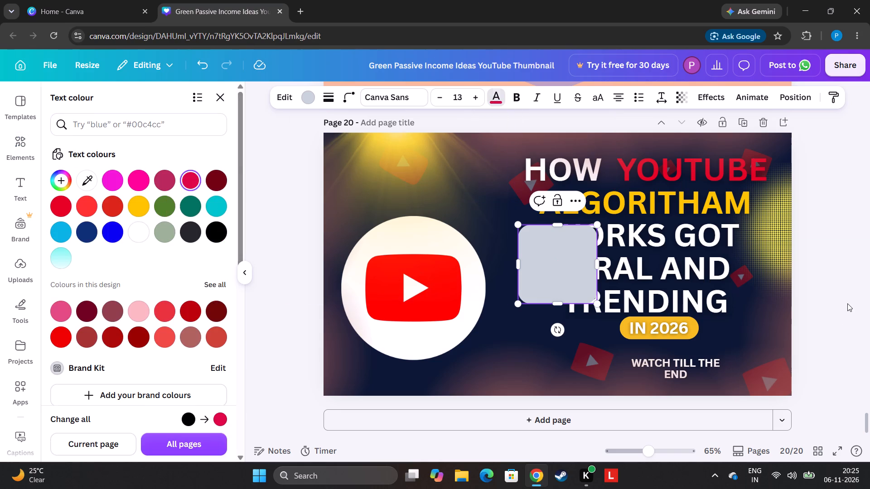
pyautogui.click(837, 297)
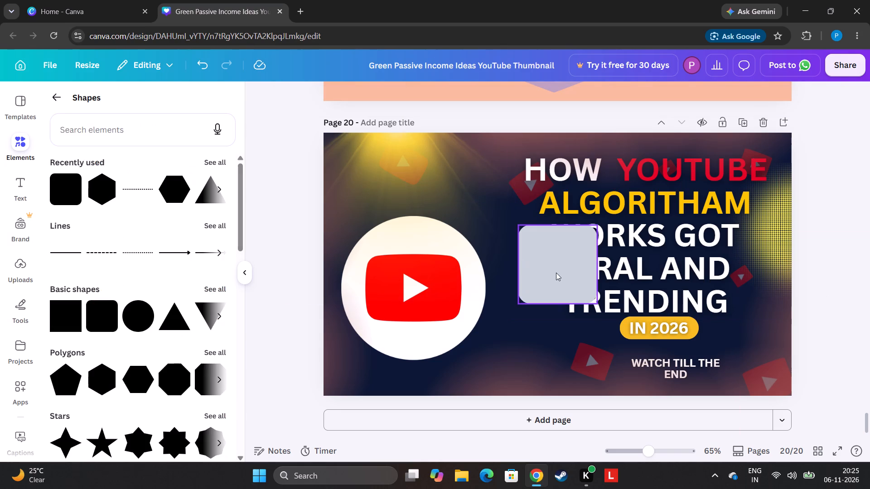
pyautogui.click(48, 102)
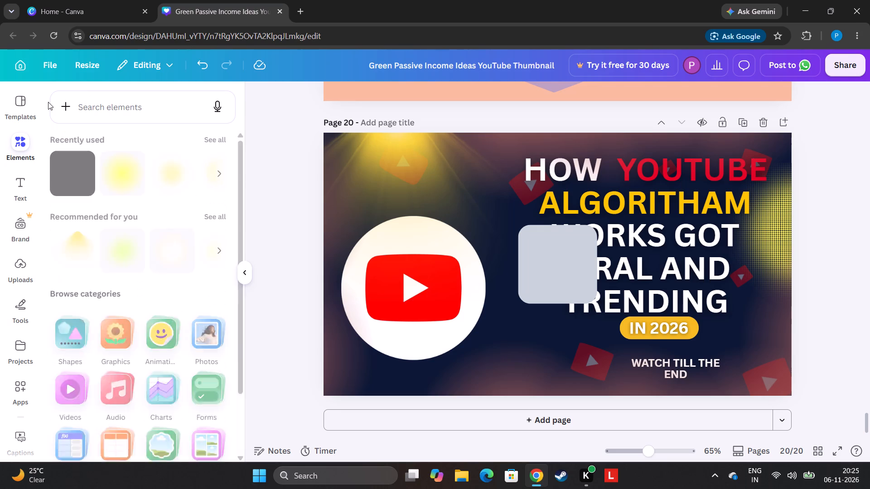
pyautogui.click(571, 290)
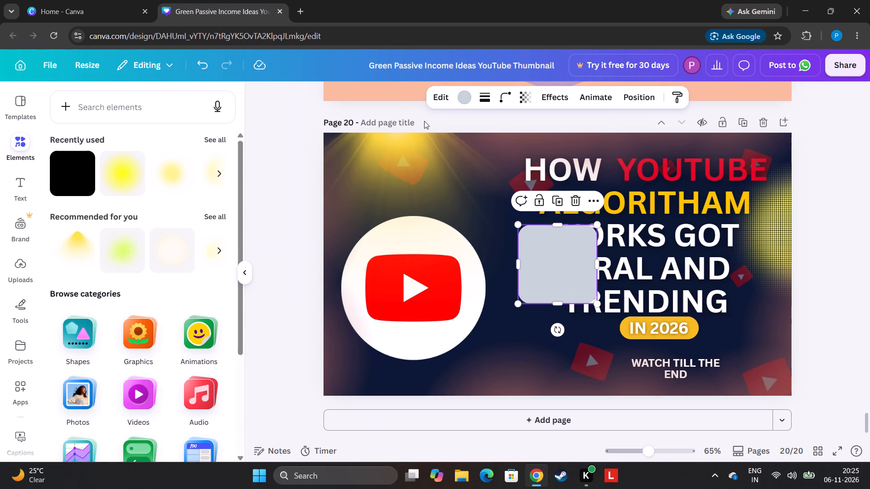
pyautogui.click(457, 98)
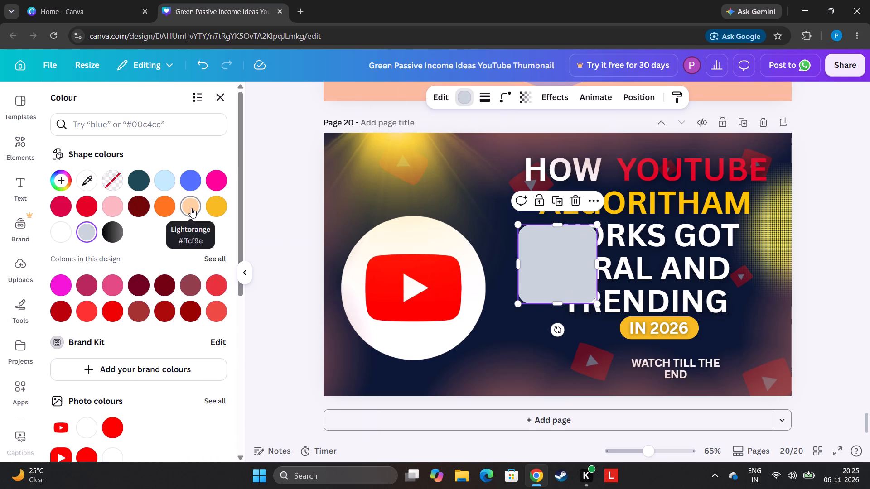
pyautogui.click(191, 208)
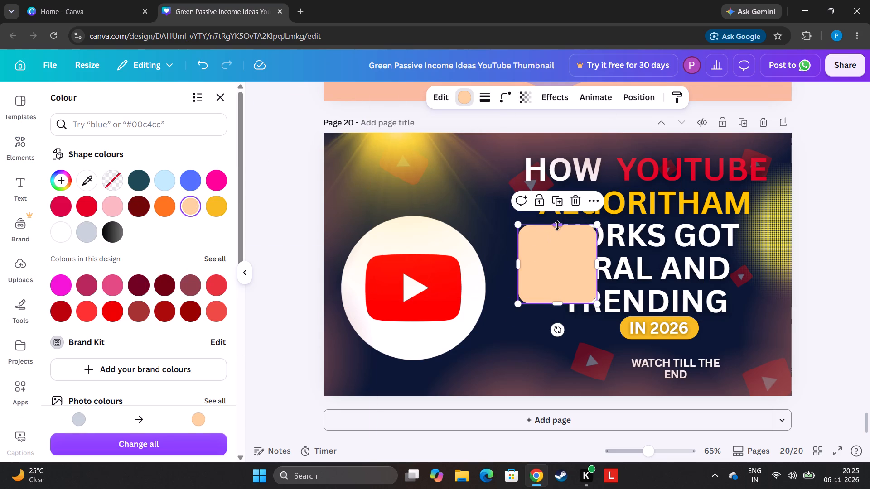
# Flatten the light orange shape into a pill about 275 wide and place it over the word "VIRAL".
pyautogui.moveTo(557, 225); pyautogui.dragTo(559, 264)
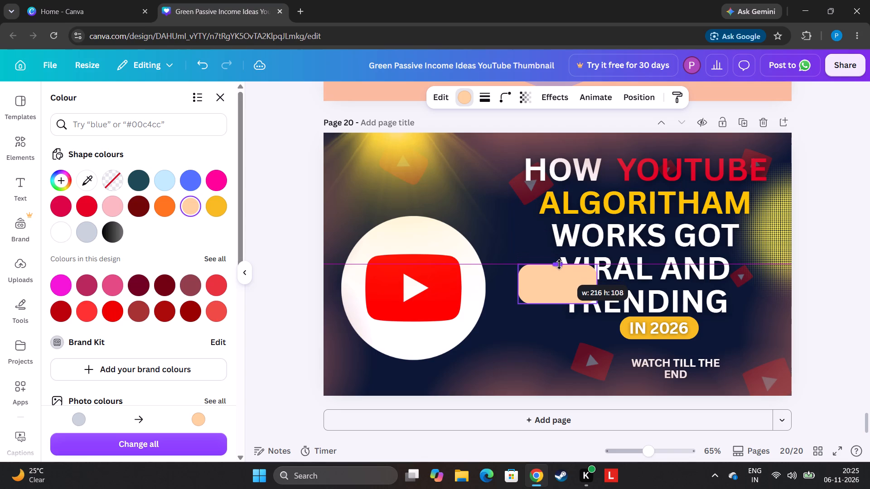
pyautogui.moveTo(559, 264); pyautogui.dragTo(559, 265)
pyautogui.click(832, 257)
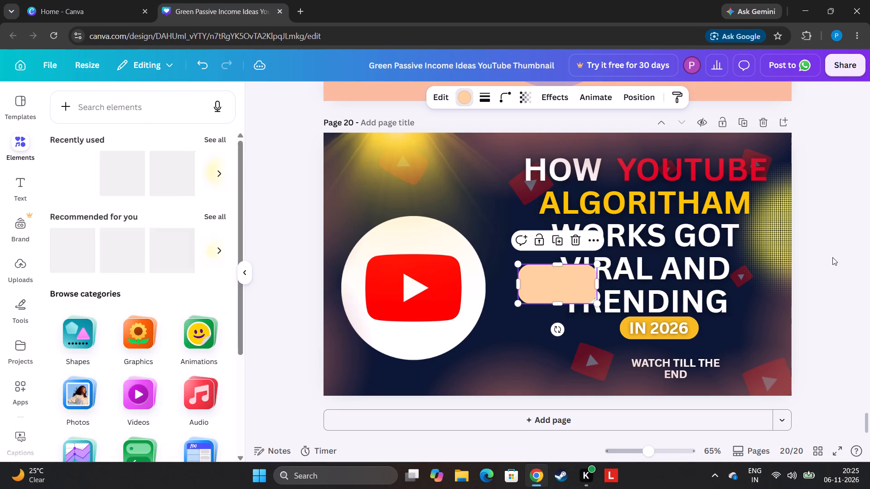
pyautogui.click(845, 260)
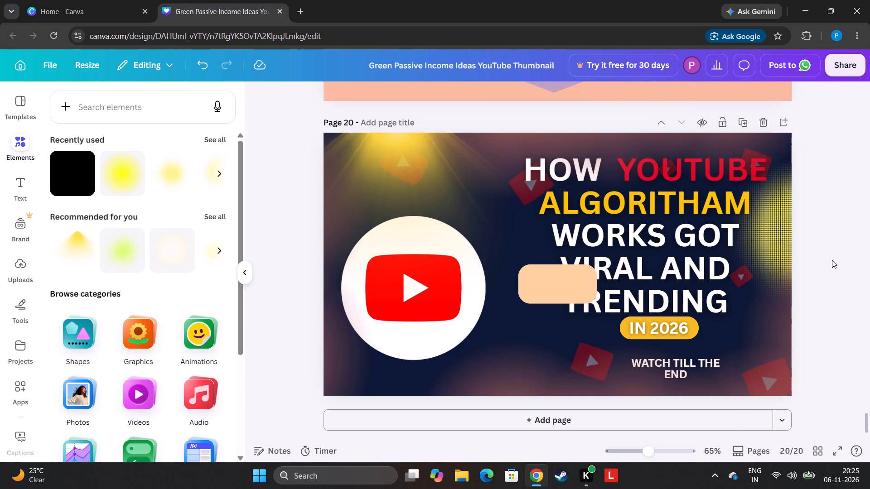
pyautogui.moveTo(546, 287); pyautogui.dragTo(594, 300)
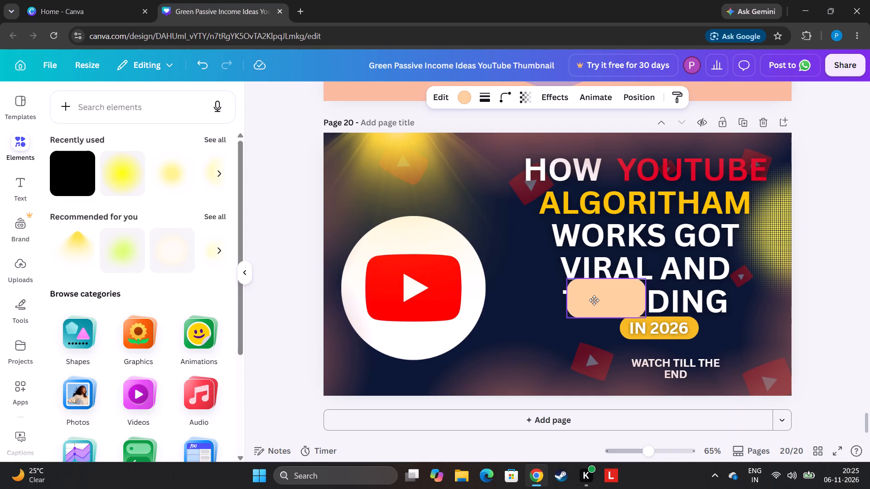
pyautogui.moveTo(594, 300); pyautogui.dragTo(590, 270)
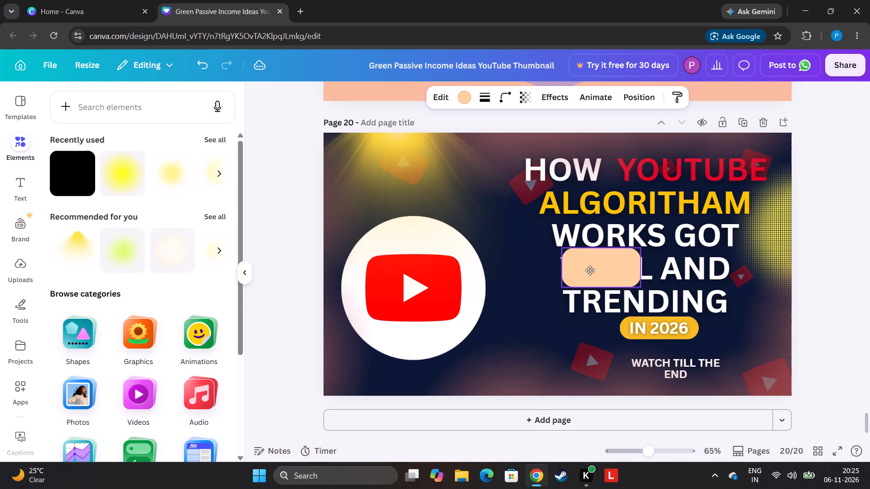
pyautogui.moveTo(590, 270); pyautogui.dragTo(584, 269)
pyautogui.moveTo(596, 244); pyautogui.dragTo(596, 253)
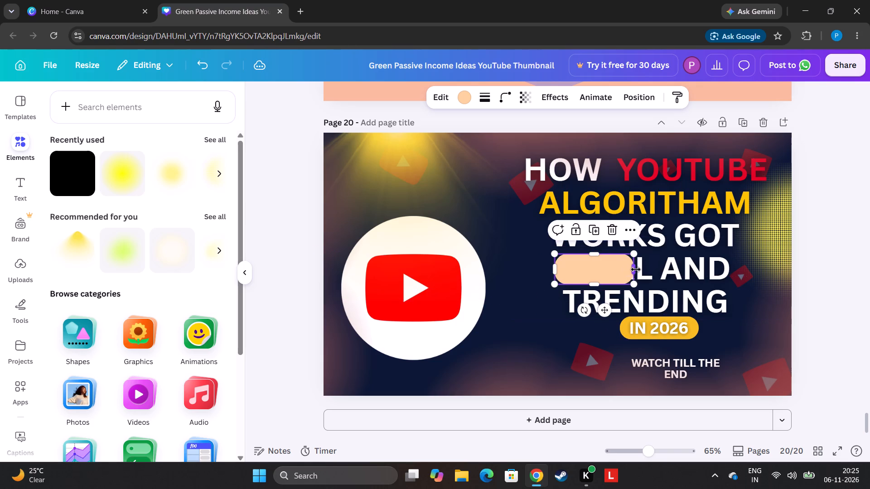
pyautogui.moveTo(636, 269); pyautogui.dragTo(657, 272)
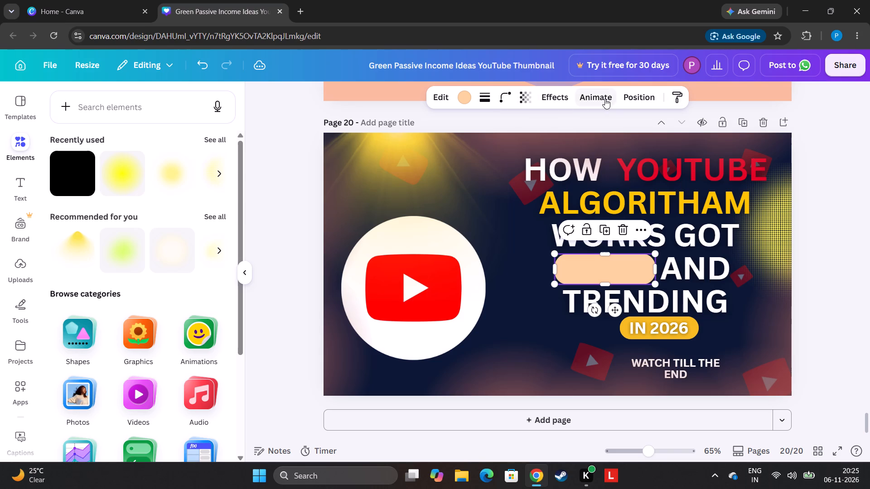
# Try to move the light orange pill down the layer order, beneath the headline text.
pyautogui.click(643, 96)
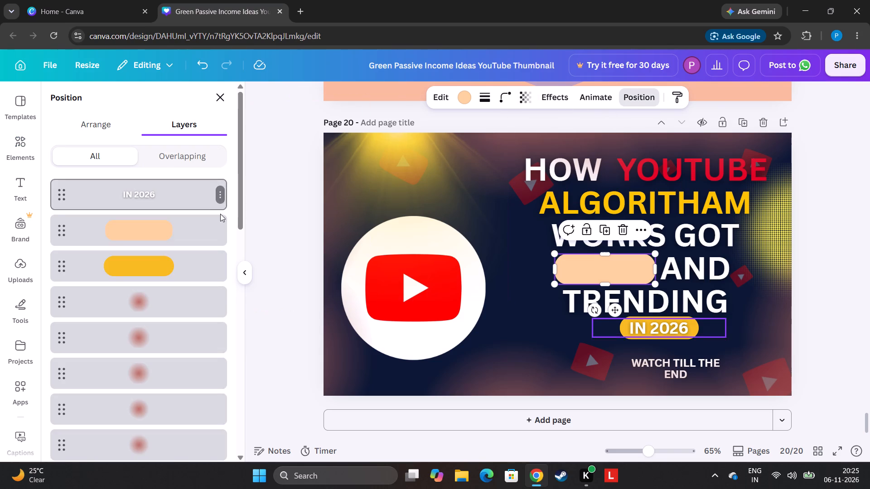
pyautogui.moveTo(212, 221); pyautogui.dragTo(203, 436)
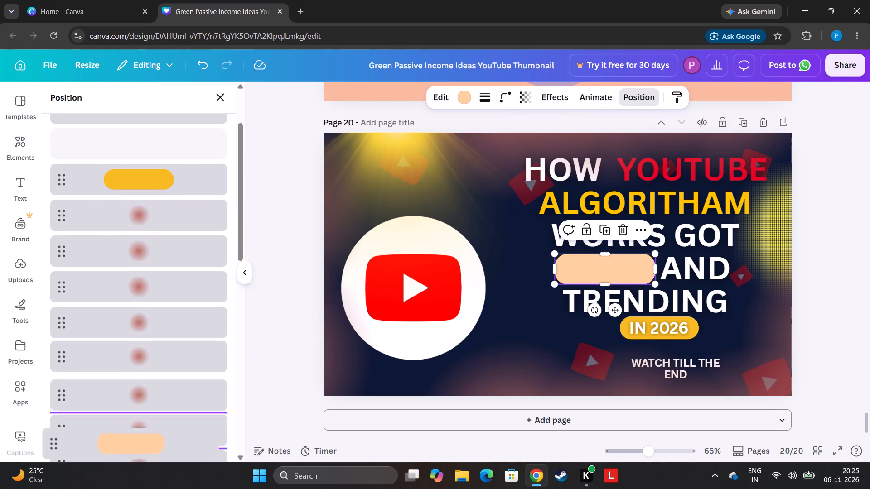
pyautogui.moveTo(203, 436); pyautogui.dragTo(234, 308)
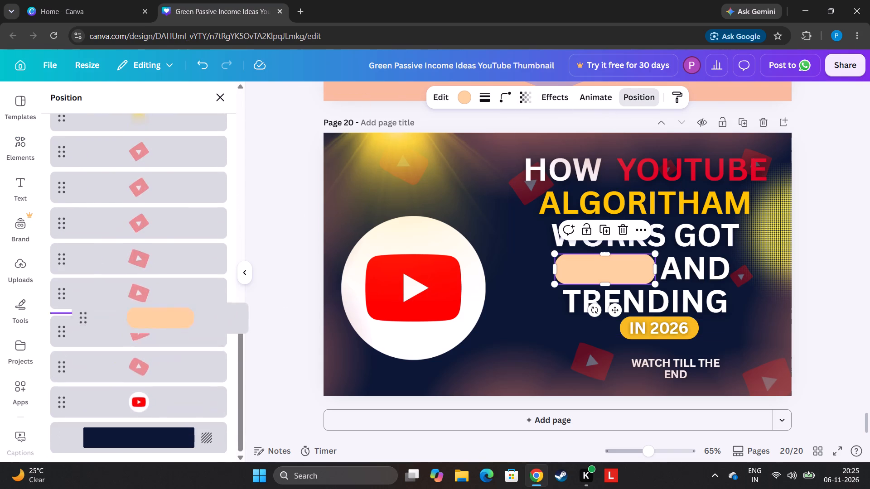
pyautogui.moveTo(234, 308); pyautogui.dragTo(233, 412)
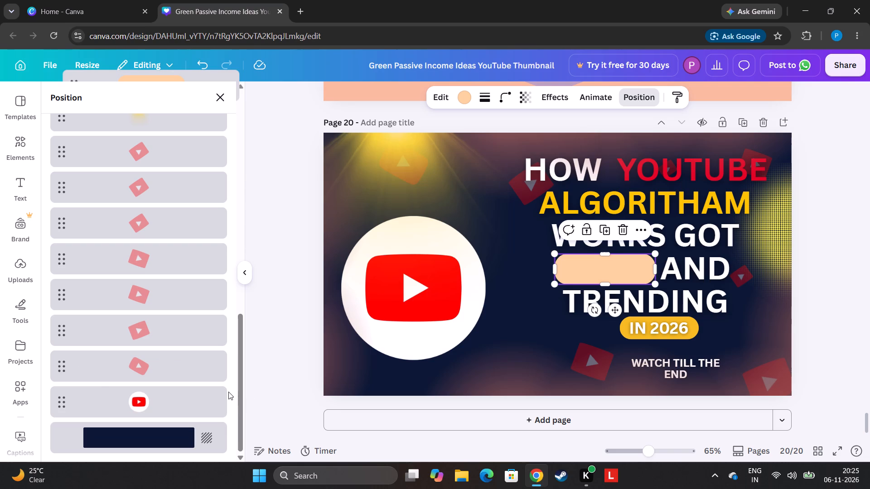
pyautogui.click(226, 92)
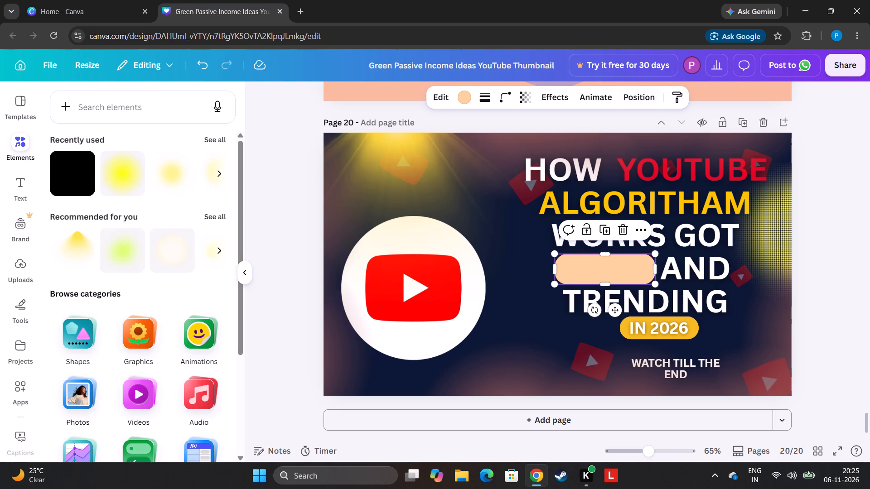
# Move the light orange pill down the layer order so it sits behind the headline text.
pyautogui.click(640, 98)
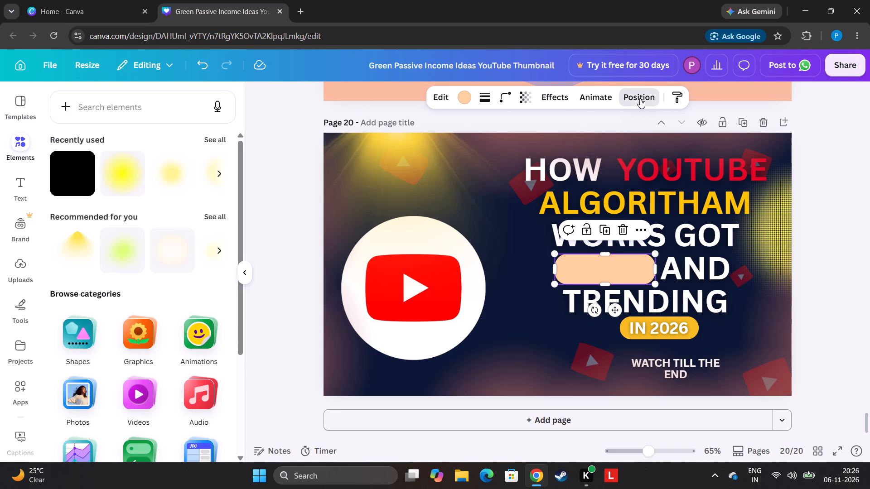
pyautogui.moveTo(178, 230); pyautogui.dragTo(173, 488)
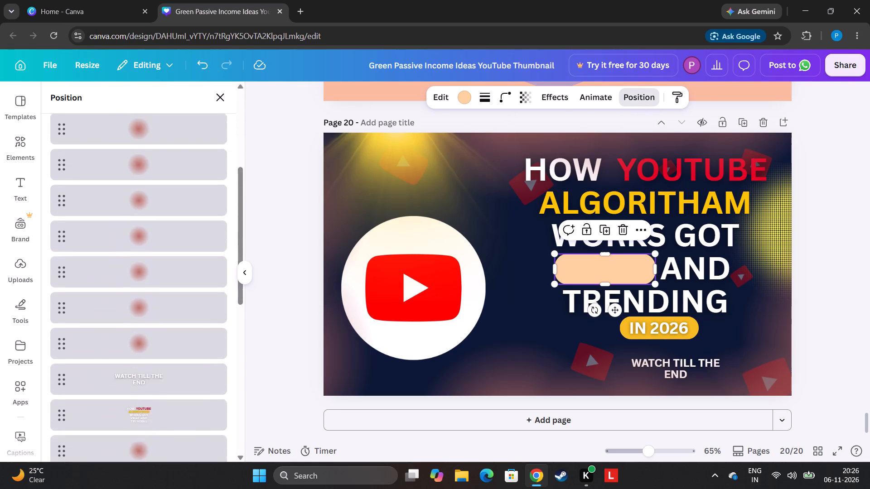
pyautogui.moveTo(173, 488); pyautogui.dragTo(203, 367)
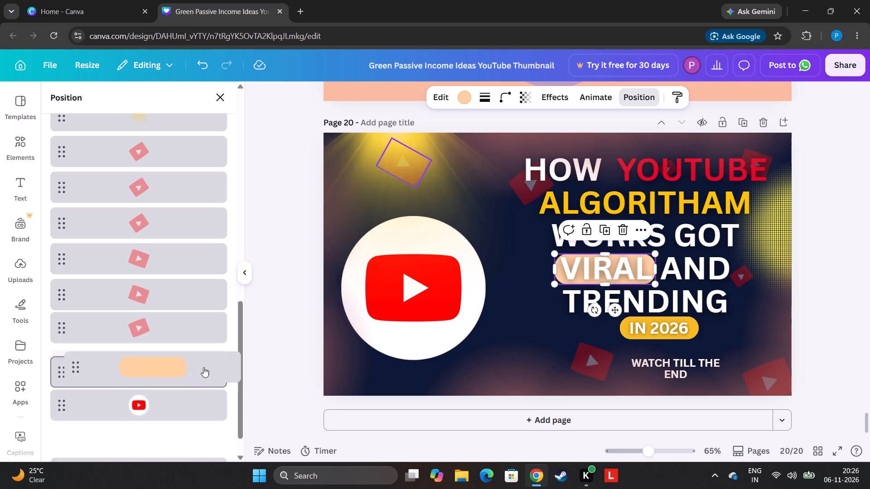
pyautogui.moveTo(246, 368); pyautogui.dragTo(234, 302)
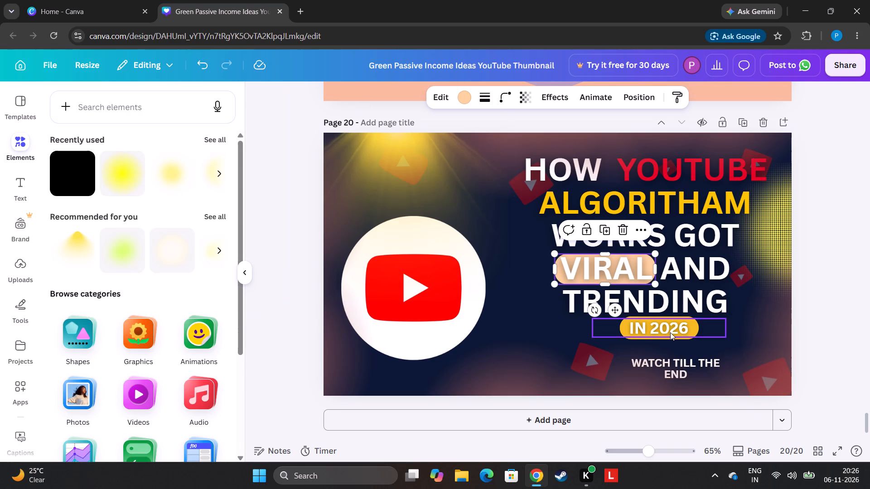
# Duplicate the light orange pill, place the copy over "TRENDING", reduce it to about 77 tall and widen it to span the word.
pyautogui.click(601, 233)
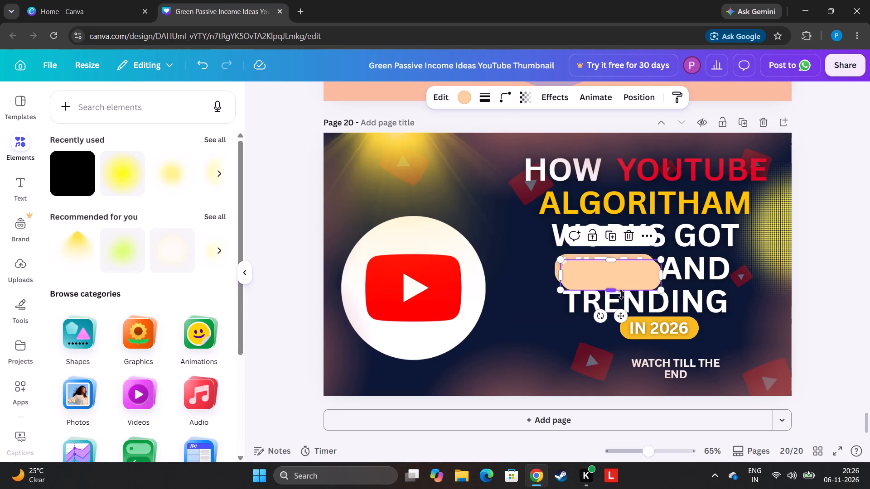
pyautogui.moveTo(621, 294); pyautogui.dragTo(656, 294)
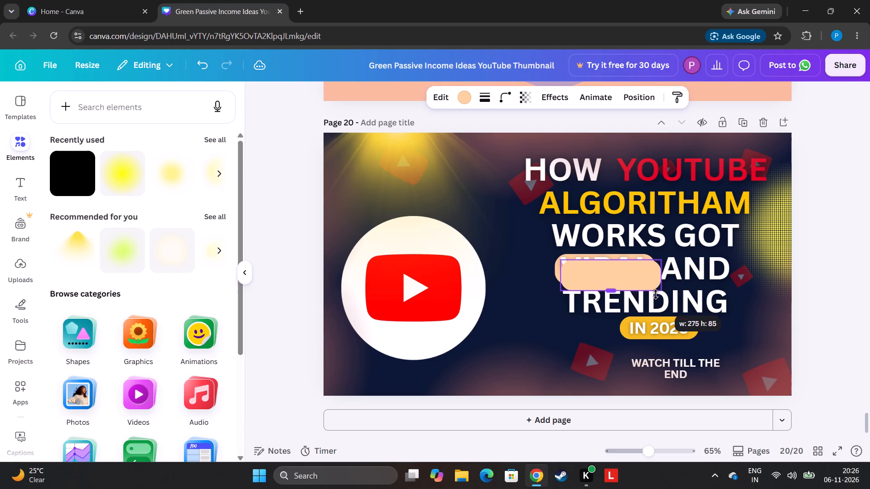
pyautogui.moveTo(656, 294); pyautogui.dragTo(651, 293)
pyautogui.moveTo(627, 265); pyautogui.dragTo(627, 295)
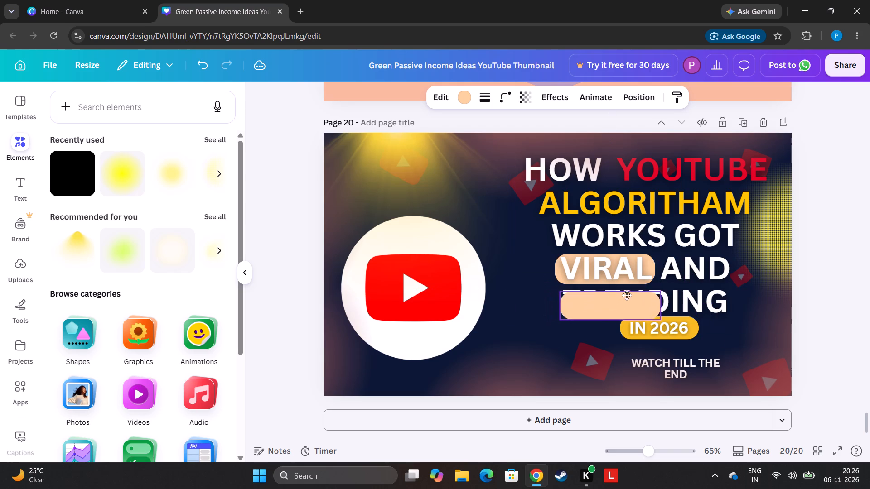
pyautogui.moveTo(627, 295); pyautogui.dragTo(626, 294)
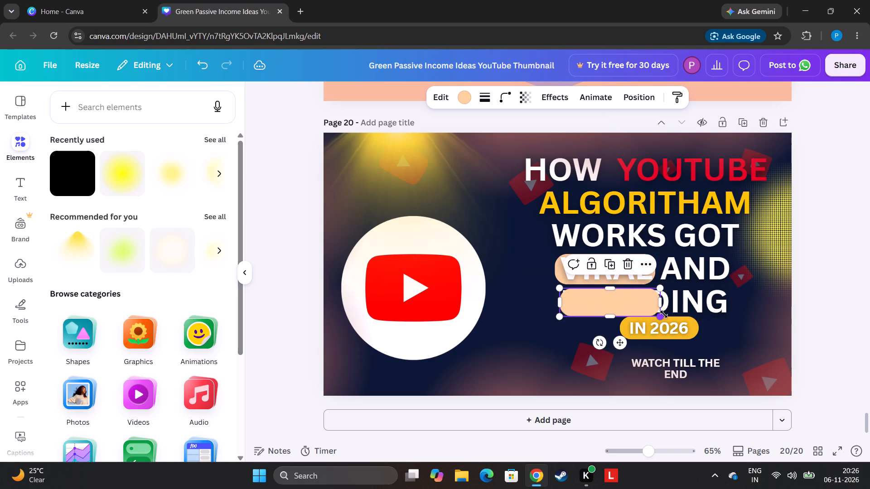
pyautogui.moveTo(662, 302); pyautogui.dragTo(737, 302)
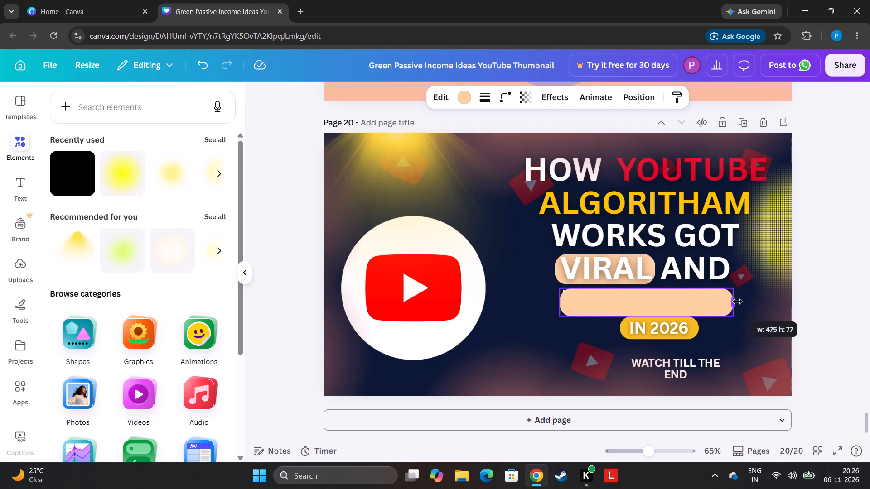
pyautogui.moveTo(737, 302); pyautogui.dragTo(739, 301)
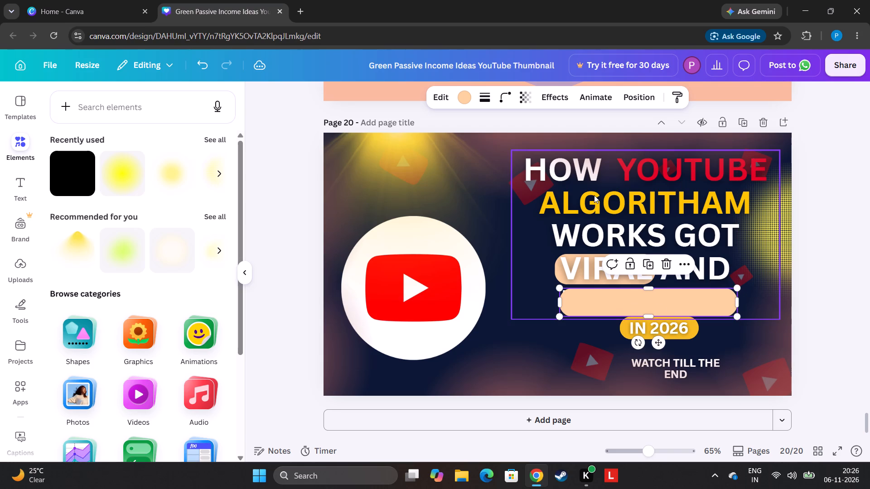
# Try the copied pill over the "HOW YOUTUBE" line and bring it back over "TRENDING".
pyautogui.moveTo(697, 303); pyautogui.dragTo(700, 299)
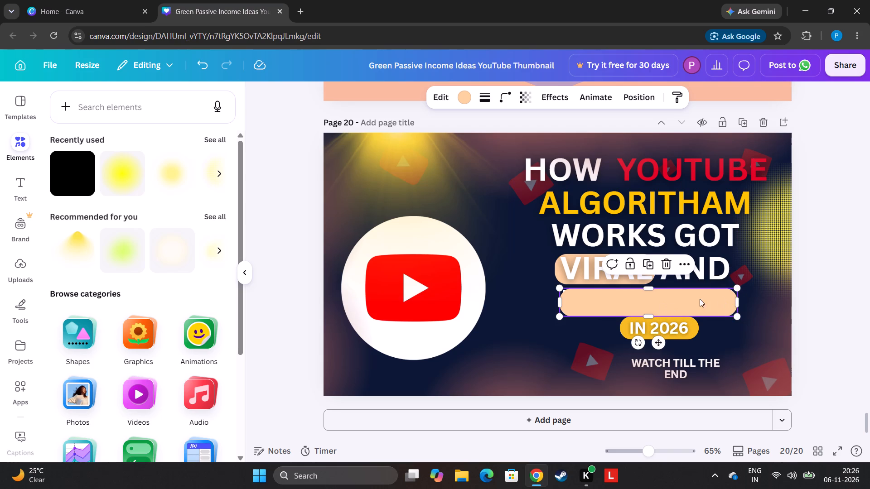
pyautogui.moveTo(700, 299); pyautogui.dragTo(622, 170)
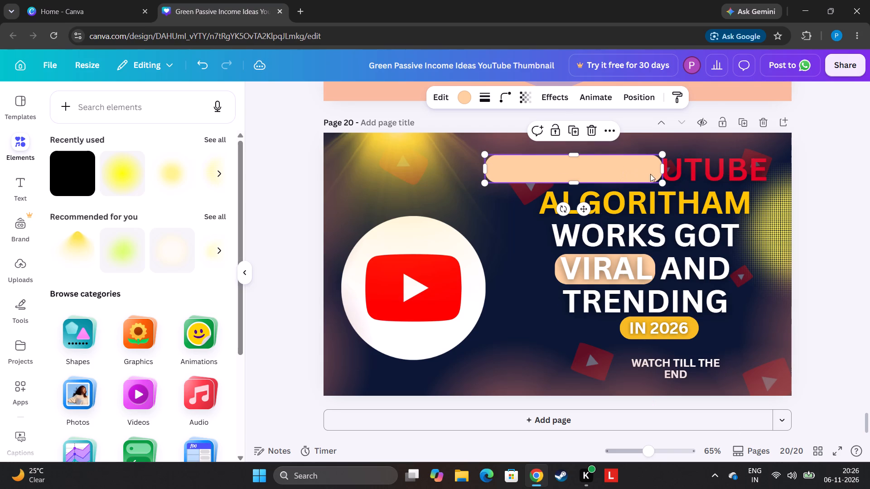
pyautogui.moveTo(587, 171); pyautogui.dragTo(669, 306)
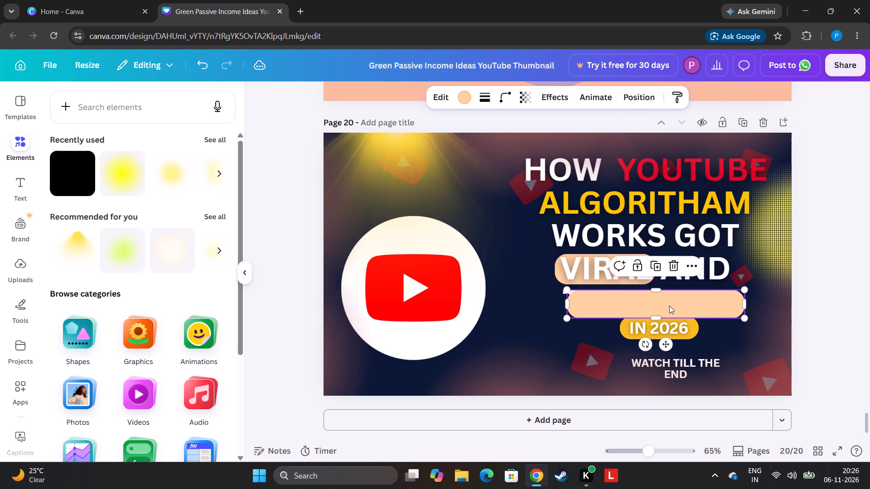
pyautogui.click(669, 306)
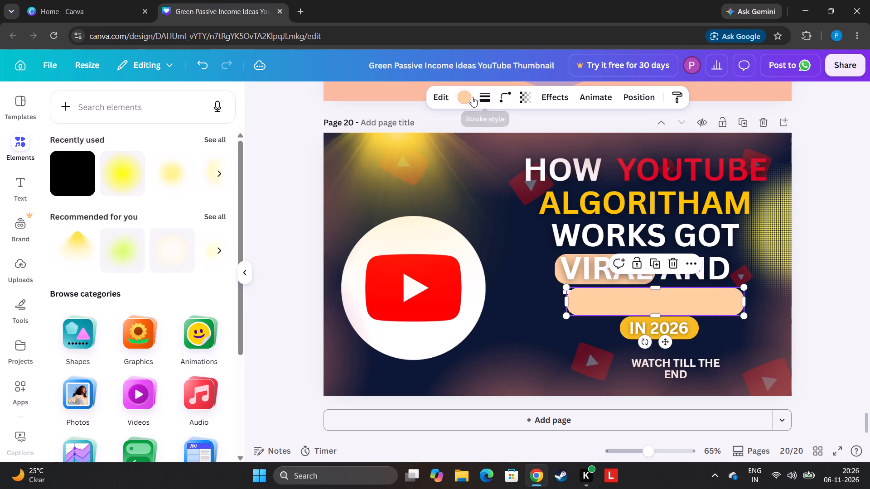
# Try a black gradient fill on the pill over "TRENDING" and settle on white.
pyautogui.click(472, 97)
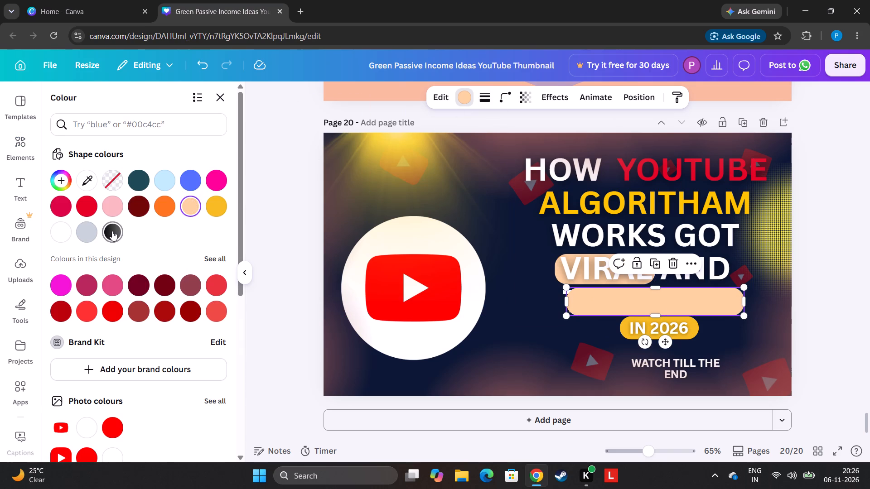
pyautogui.click(112, 231)
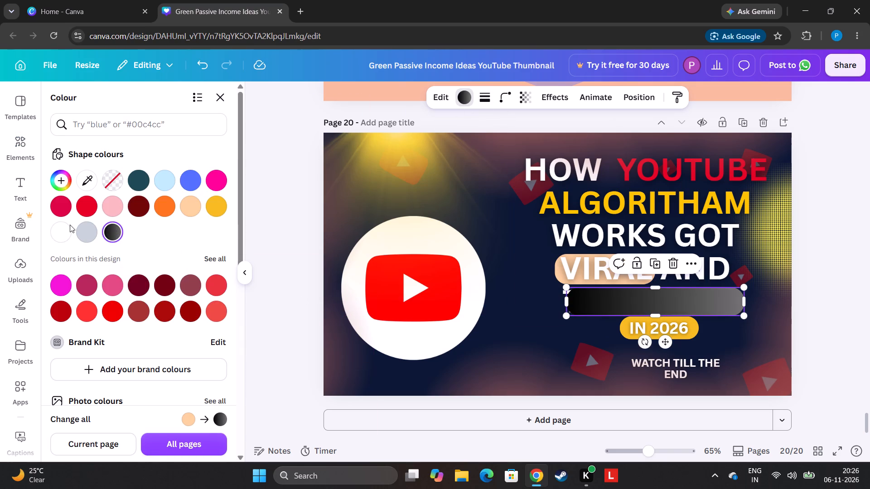
pyautogui.click(60, 230)
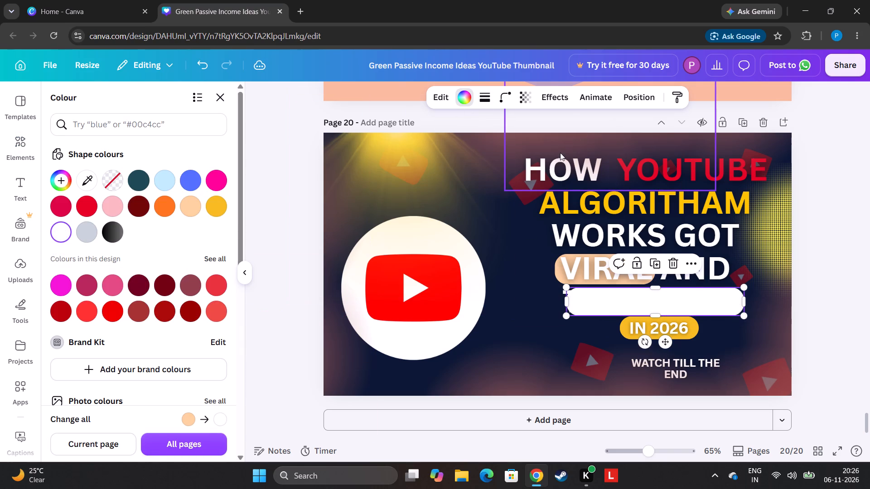
# Set the white pill's transparency to 57 and shift it so it is centred over "TRENDING".
pyautogui.click(521, 96)
pyautogui.click(516, 142)
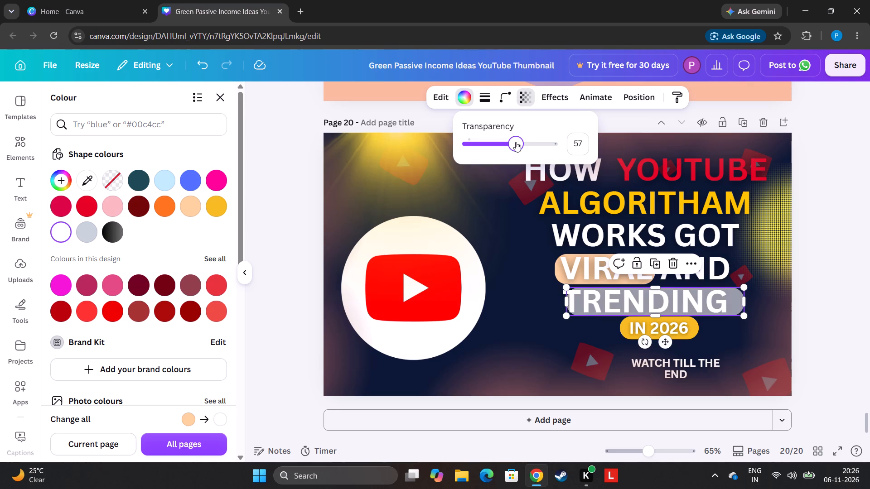
pyautogui.click(793, 302)
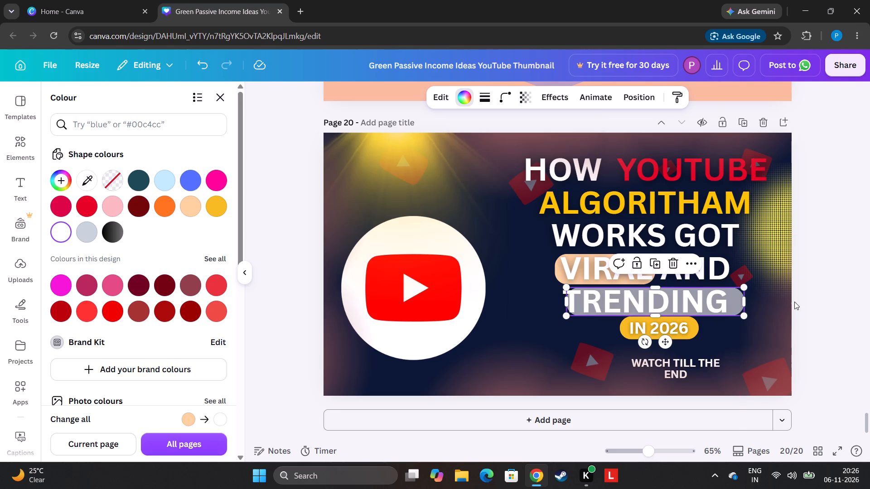
pyautogui.click(797, 304)
pyautogui.click(849, 301)
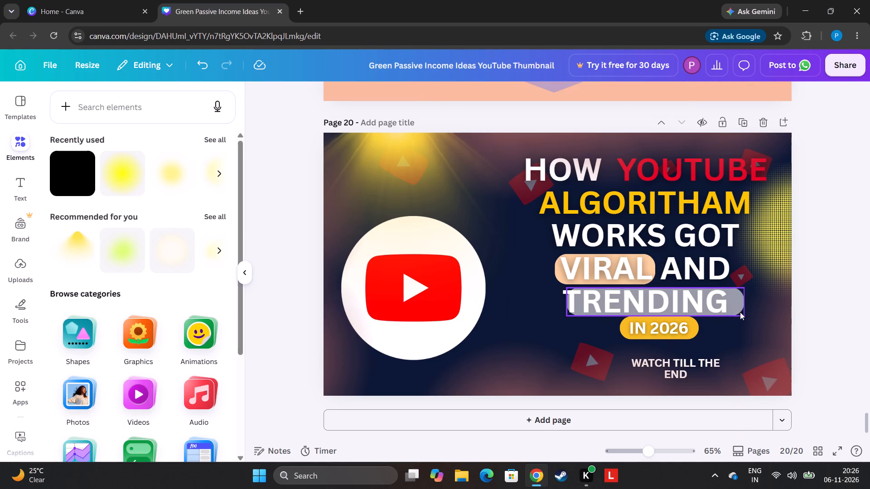
pyautogui.moveTo(700, 295); pyautogui.dragTo(691, 295)
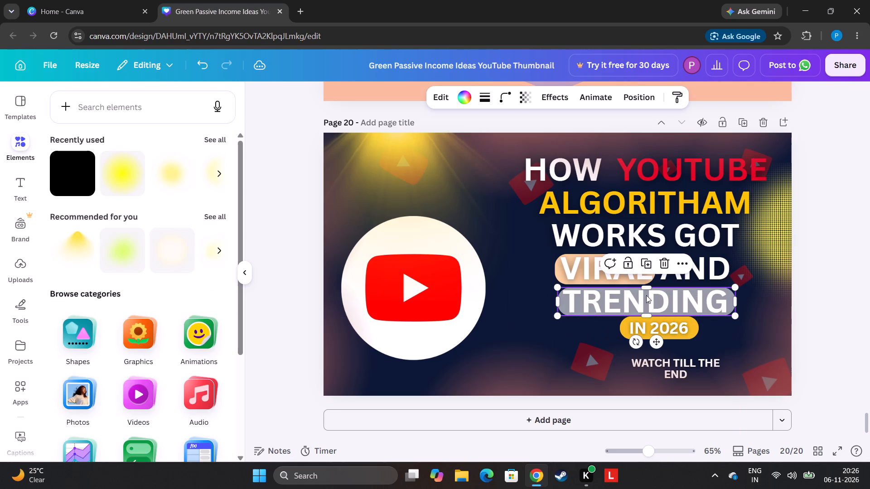
# Move the translucent white pill down the layer order, behind the headline text and directly below the light orange pill.
pyautogui.click(650, 102)
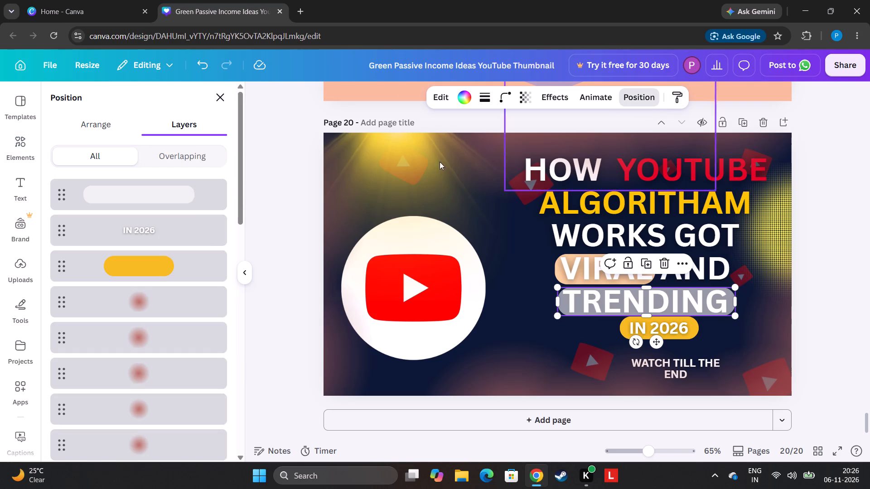
pyautogui.moveTo(188, 191); pyautogui.dragTo(200, 468)
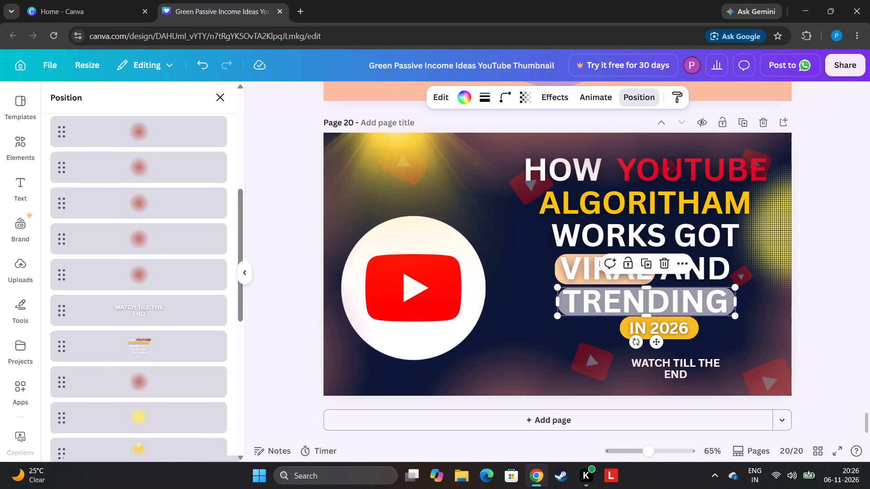
pyautogui.moveTo(200, 468); pyautogui.dragTo(237, 309)
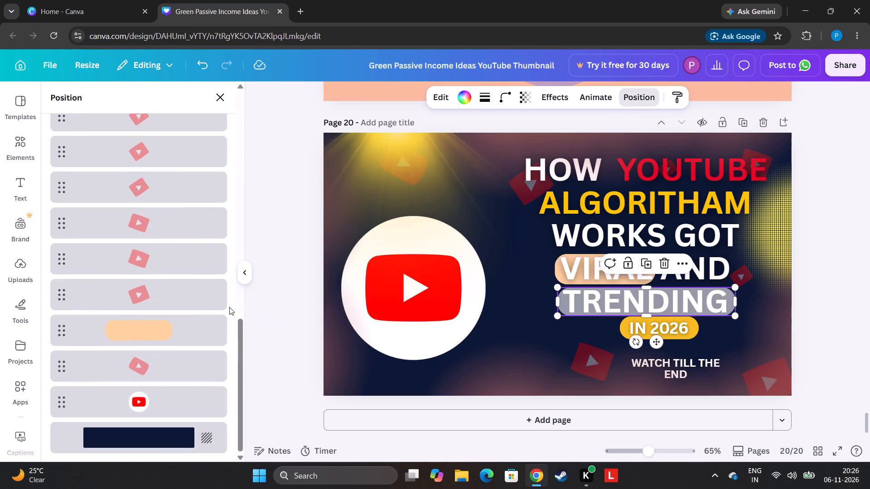
pyautogui.moveTo(242, 382); pyautogui.dragTo(286, 0)
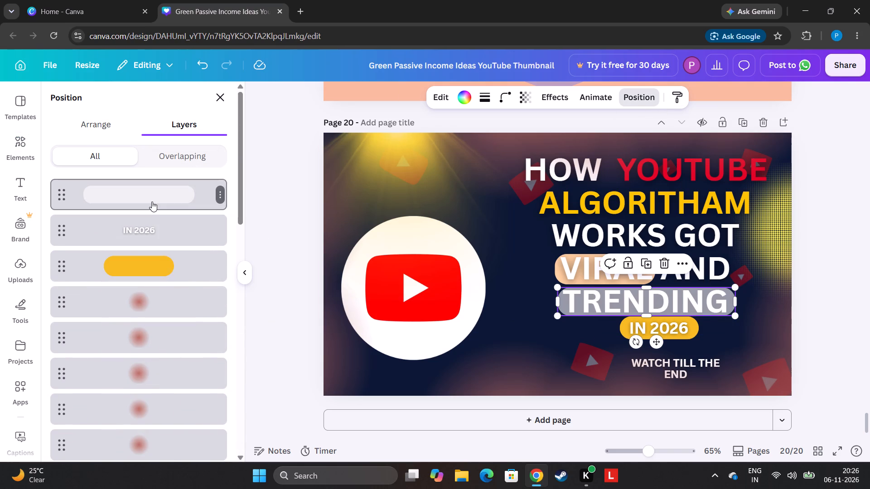
pyautogui.moveTo(152, 201); pyautogui.dragTo(162, 359)
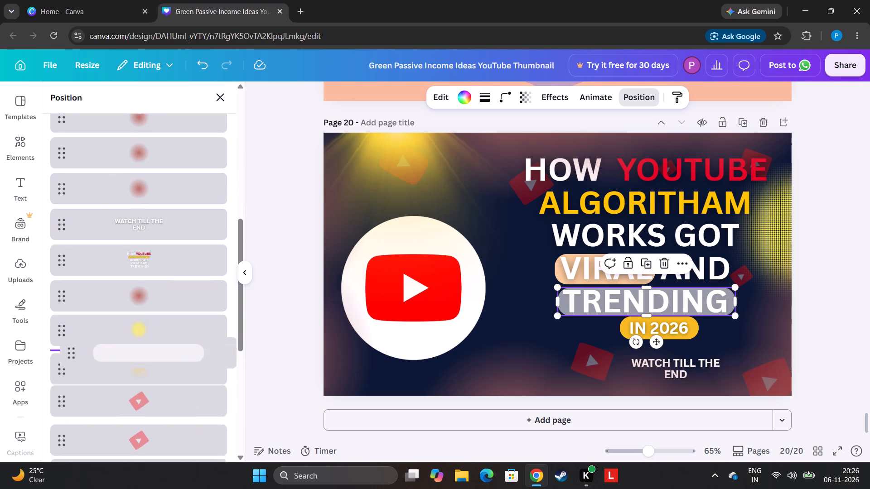
pyautogui.moveTo(162, 359); pyautogui.dragTo(160, 355)
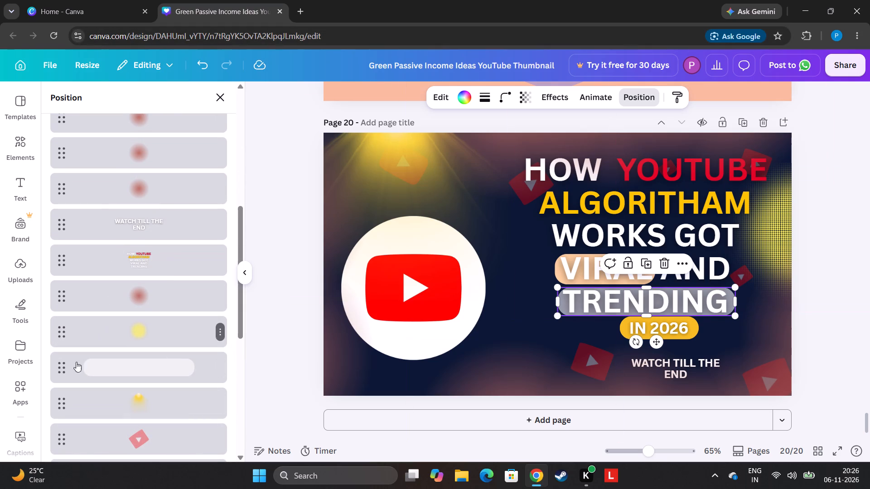
pyautogui.moveTo(106, 372); pyautogui.dragTo(115, 375)
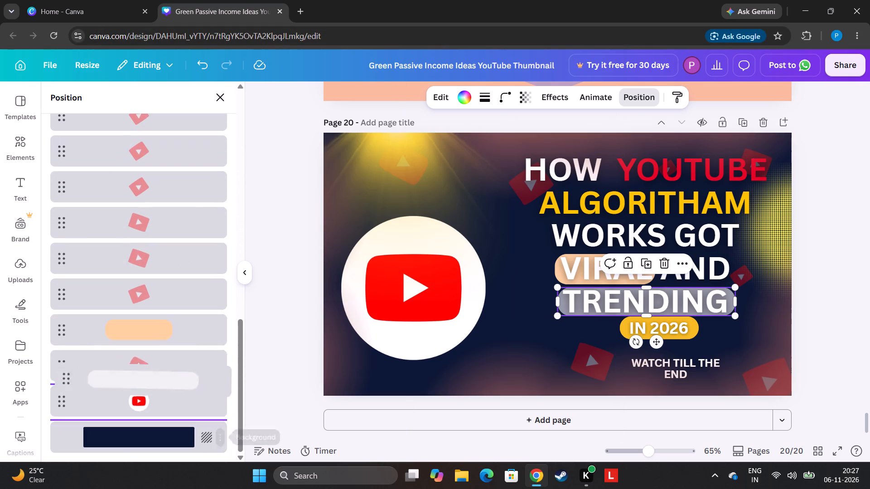
pyautogui.moveTo(115, 375); pyautogui.dragTo(123, 353)
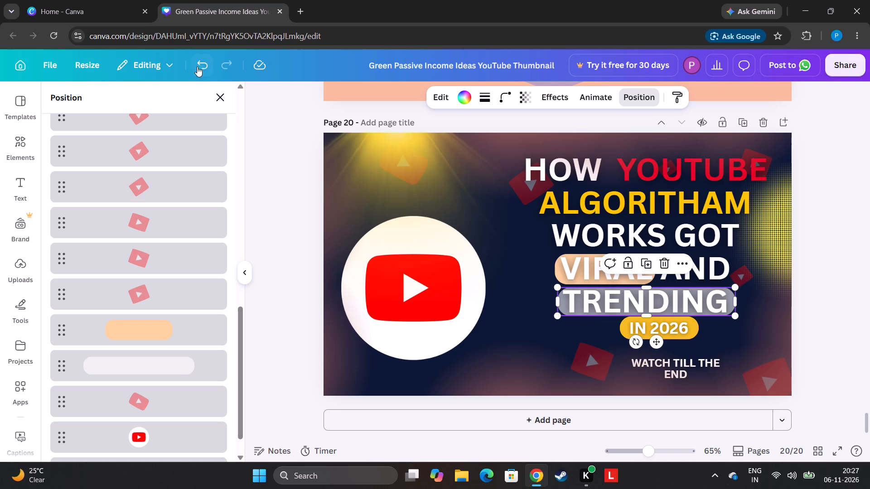
pyautogui.click(229, 94)
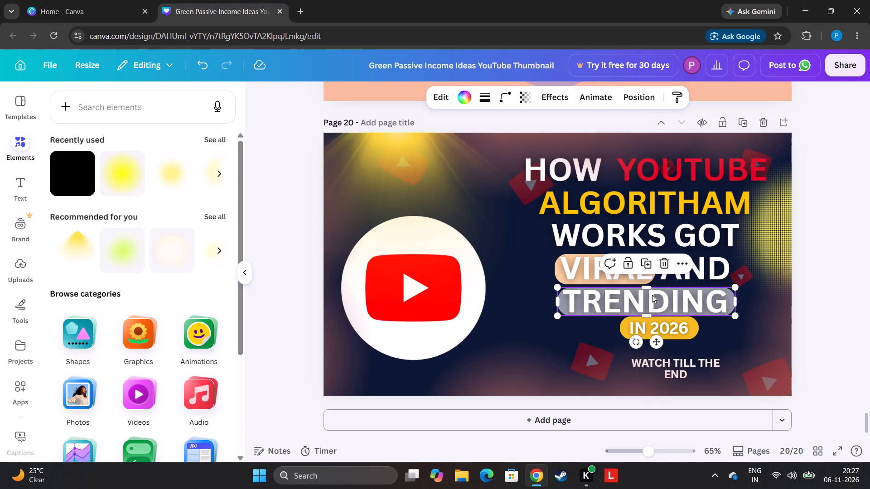
# Duplicate the white pill, place the copy over "WATCH TILL THE END", make it about 102 tall and narrow it to fit the text.
pyautogui.click(643, 262)
pyautogui.moveTo(645, 349); pyautogui.dragTo(662, 339)
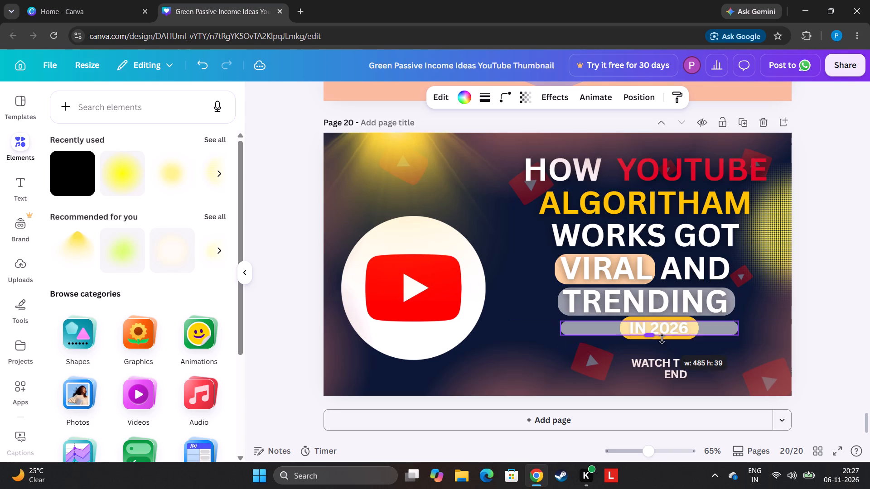
pyautogui.moveTo(662, 339); pyautogui.dragTo(662, 351)
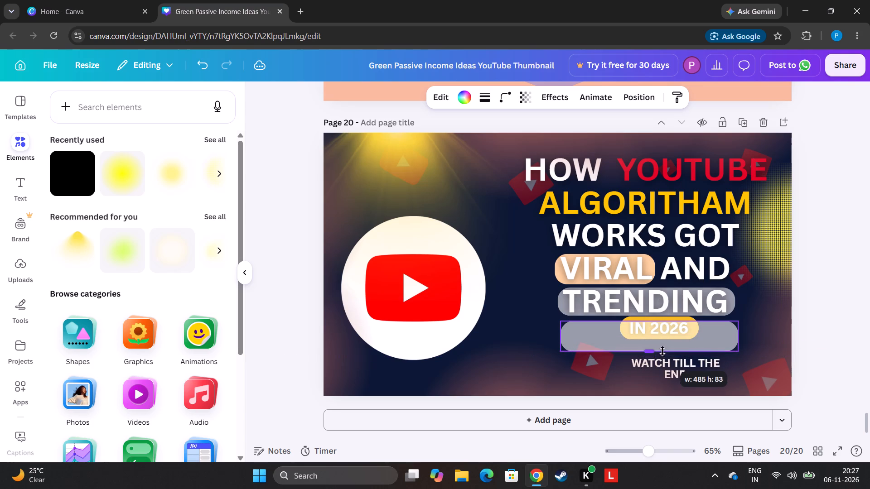
pyautogui.moveTo(662, 351); pyautogui.dragTo(662, 358)
pyautogui.moveTo(669, 345); pyautogui.dragTo(694, 373)
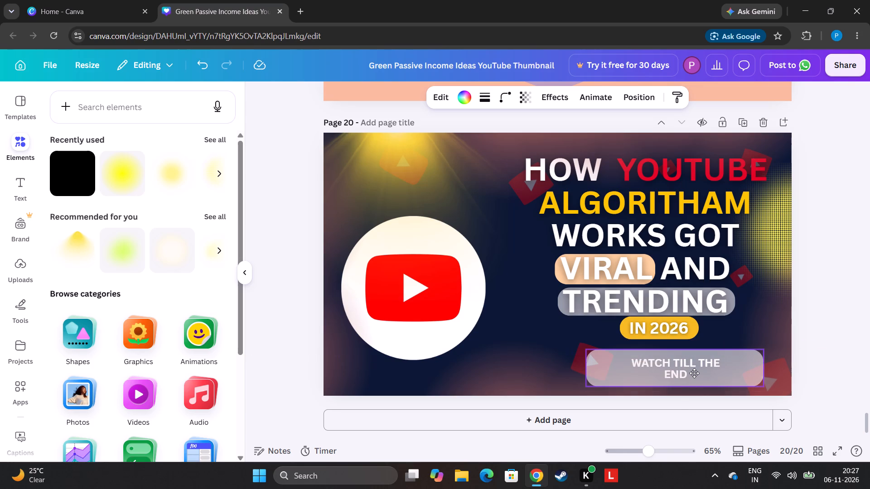
pyautogui.moveTo(694, 373); pyautogui.dragTo(694, 373)
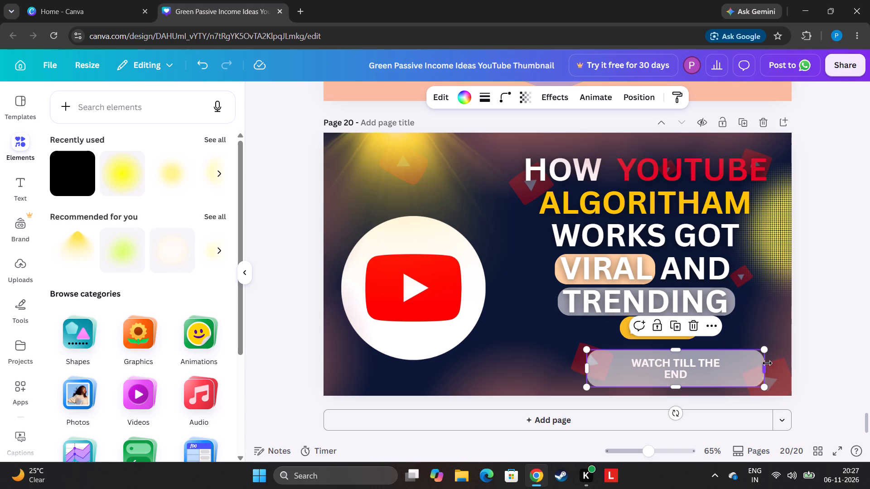
pyautogui.moveTo(764, 366); pyautogui.dragTo(724, 361)
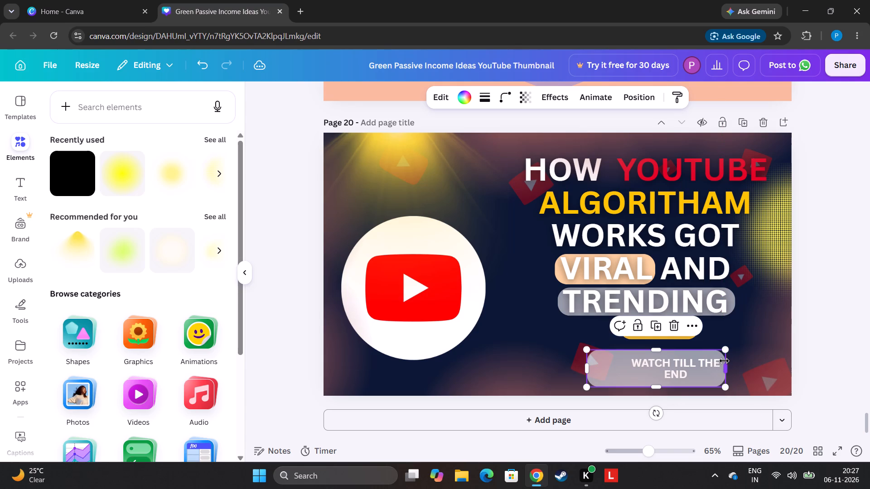
pyautogui.moveTo(587, 372); pyautogui.dragTo(591, 369)
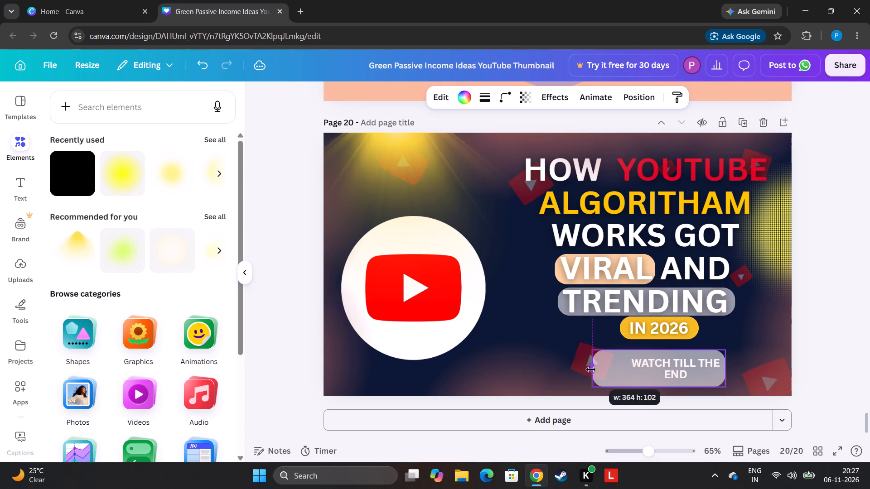
pyautogui.moveTo(591, 369); pyautogui.dragTo(625, 370)
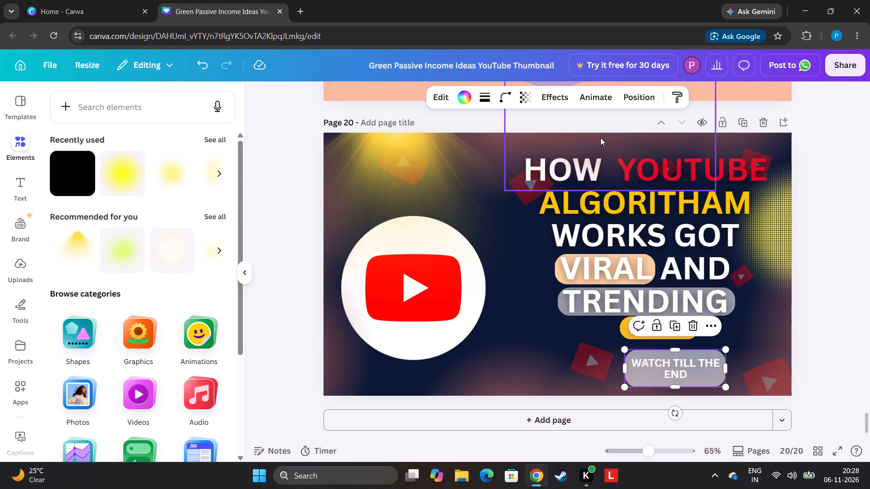
# Try orange #f7bb20 on the pill over "WATCH TILL THE END" and settle on bright pink.
pyautogui.click(468, 101)
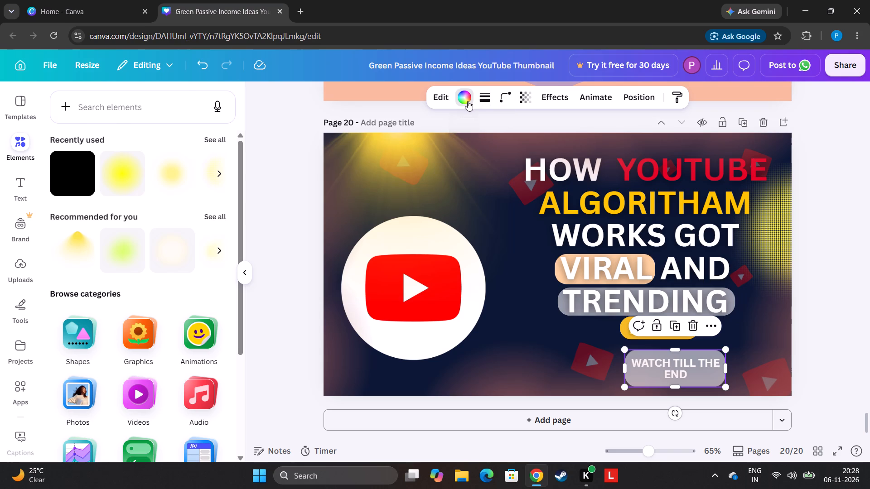
pyautogui.click(191, 201)
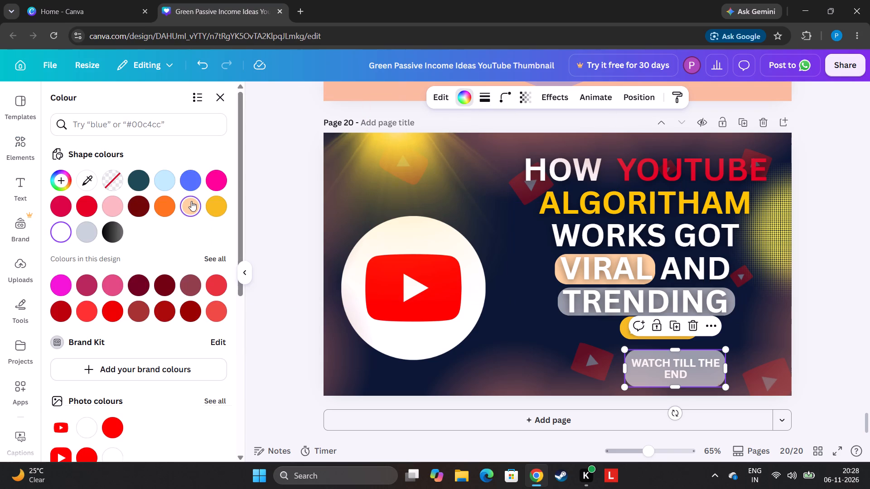
pyautogui.click(216, 211)
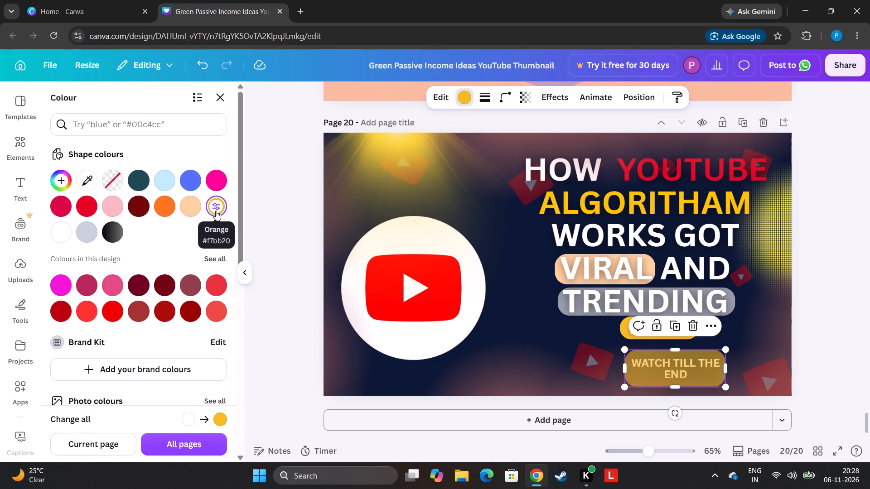
pyautogui.click(226, 178)
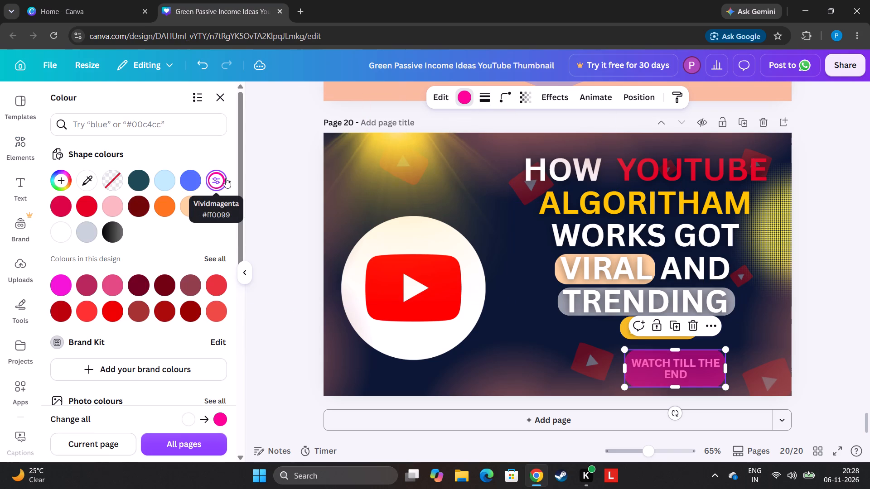
# Move the pink pill down the layer order, behind "WATCH TILL THE END" and directly below the light orange pill.
pyautogui.click(638, 105)
pyautogui.moveTo(186, 199); pyautogui.dragTo(188, 212)
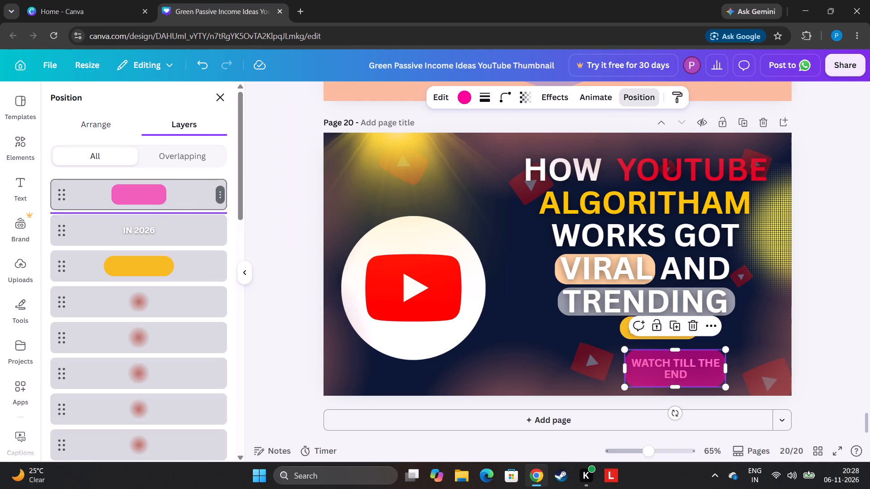
pyautogui.moveTo(188, 212); pyautogui.dragTo(189, 343)
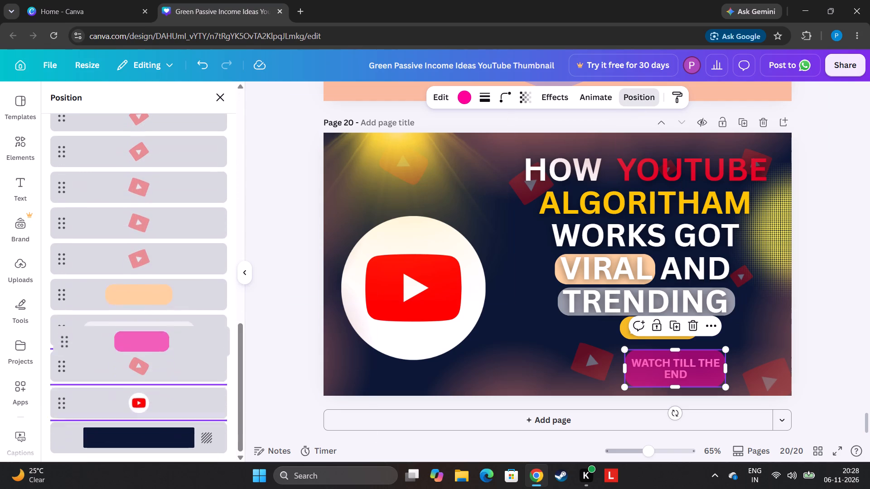
pyautogui.moveTo(189, 343); pyautogui.dragTo(191, 326)
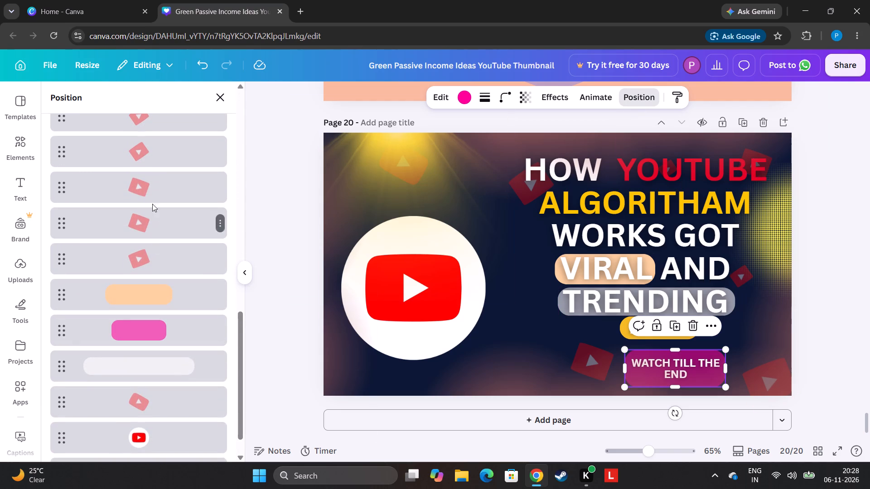
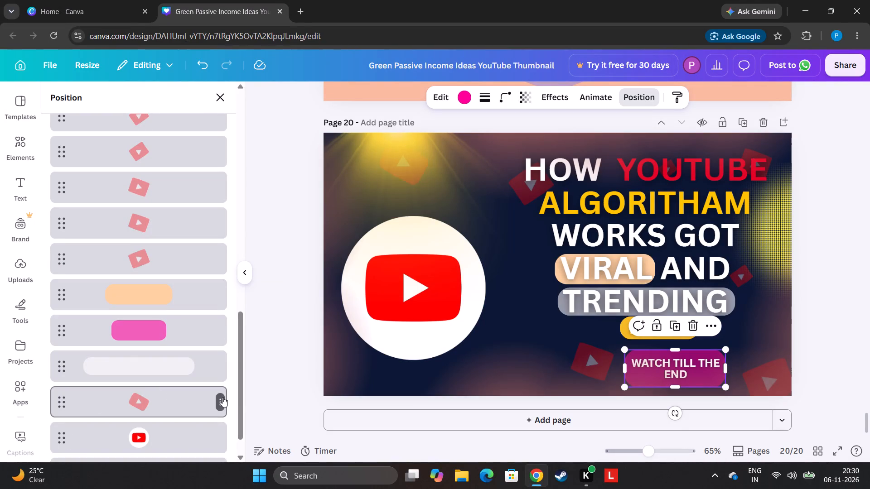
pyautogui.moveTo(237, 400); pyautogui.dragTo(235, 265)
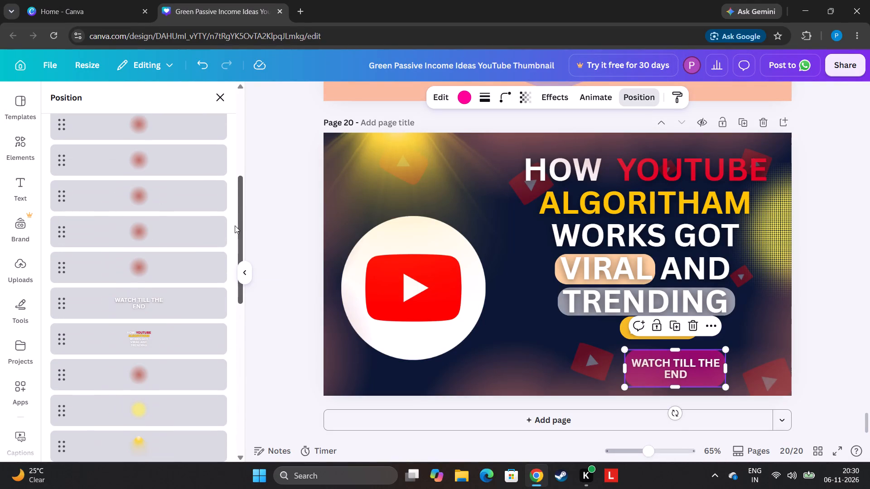
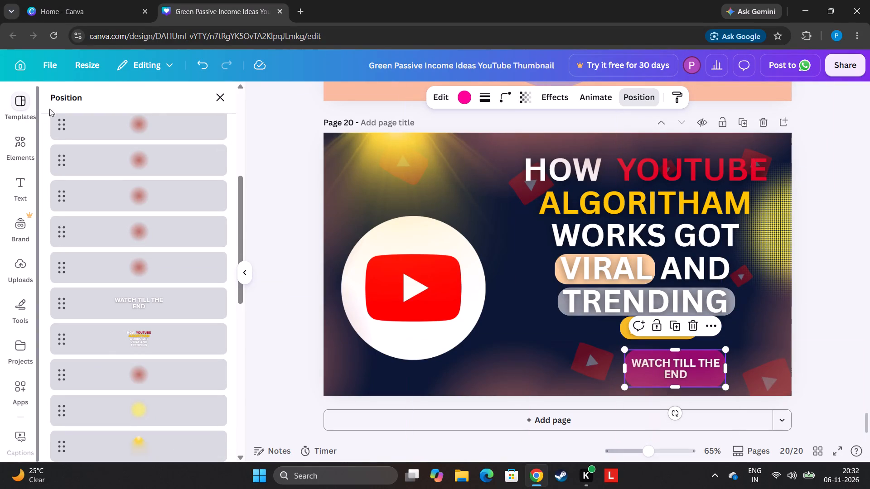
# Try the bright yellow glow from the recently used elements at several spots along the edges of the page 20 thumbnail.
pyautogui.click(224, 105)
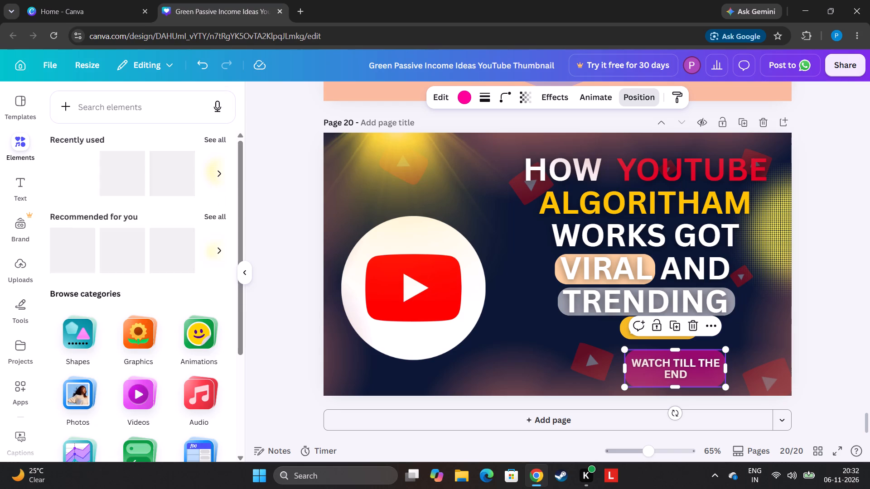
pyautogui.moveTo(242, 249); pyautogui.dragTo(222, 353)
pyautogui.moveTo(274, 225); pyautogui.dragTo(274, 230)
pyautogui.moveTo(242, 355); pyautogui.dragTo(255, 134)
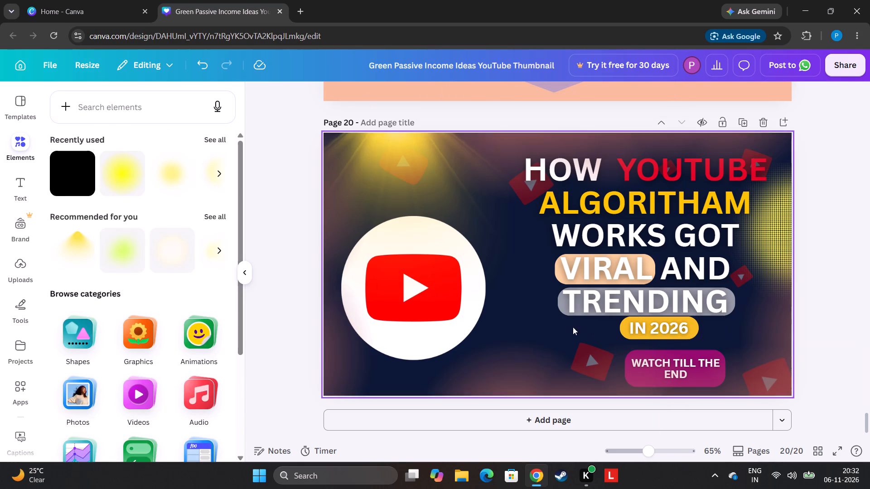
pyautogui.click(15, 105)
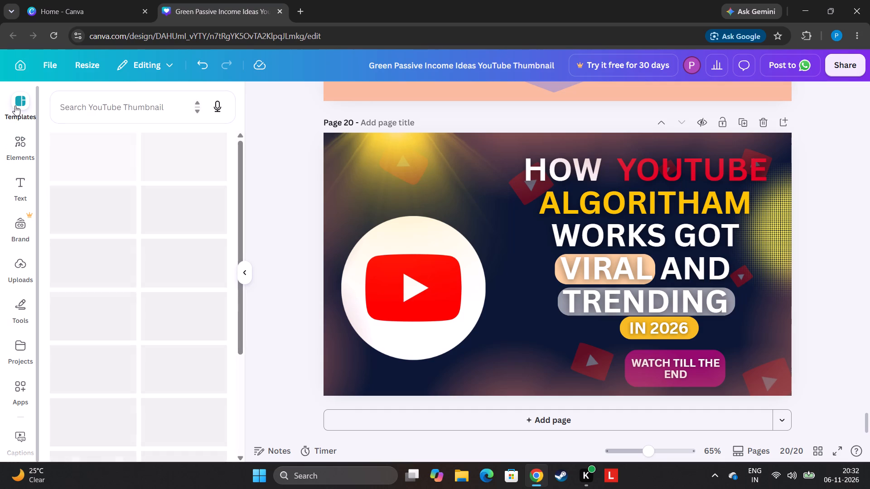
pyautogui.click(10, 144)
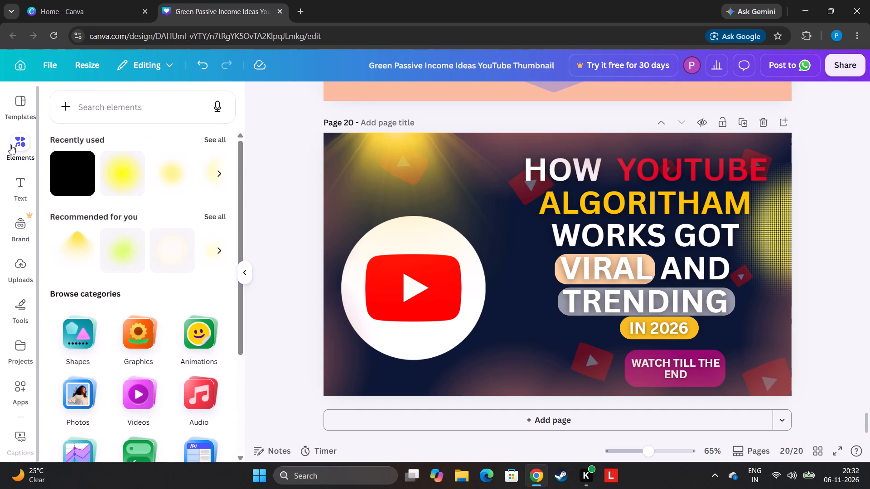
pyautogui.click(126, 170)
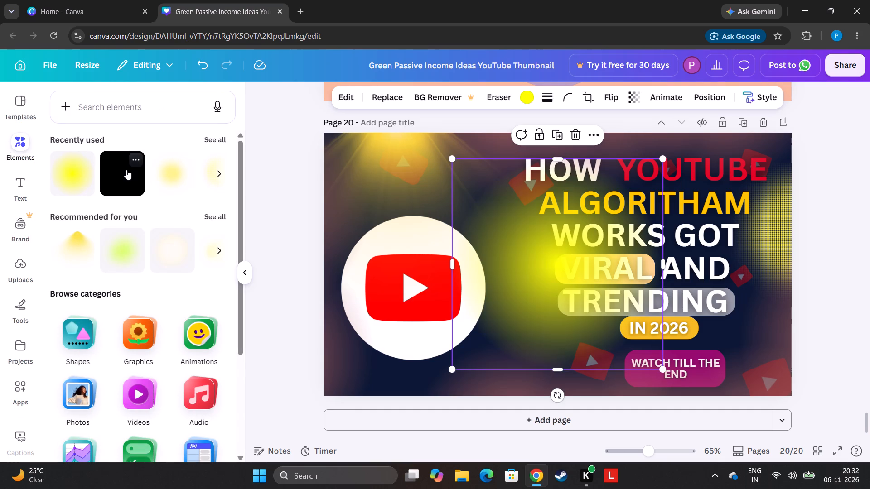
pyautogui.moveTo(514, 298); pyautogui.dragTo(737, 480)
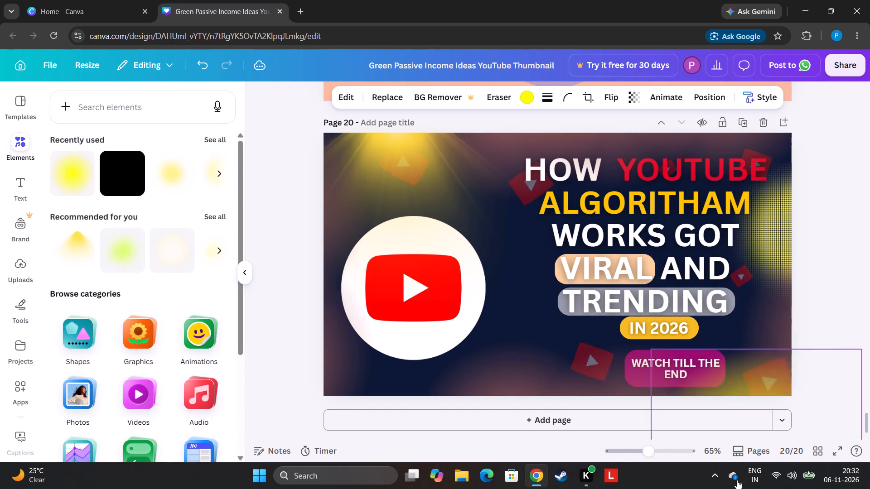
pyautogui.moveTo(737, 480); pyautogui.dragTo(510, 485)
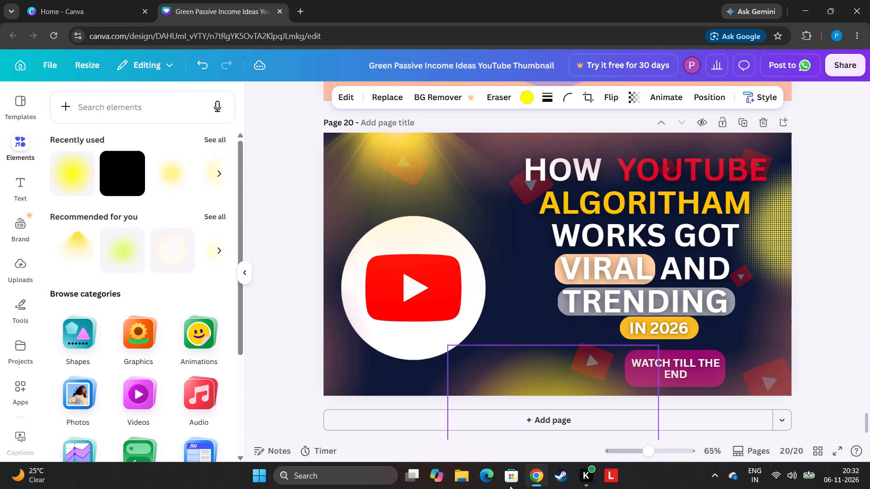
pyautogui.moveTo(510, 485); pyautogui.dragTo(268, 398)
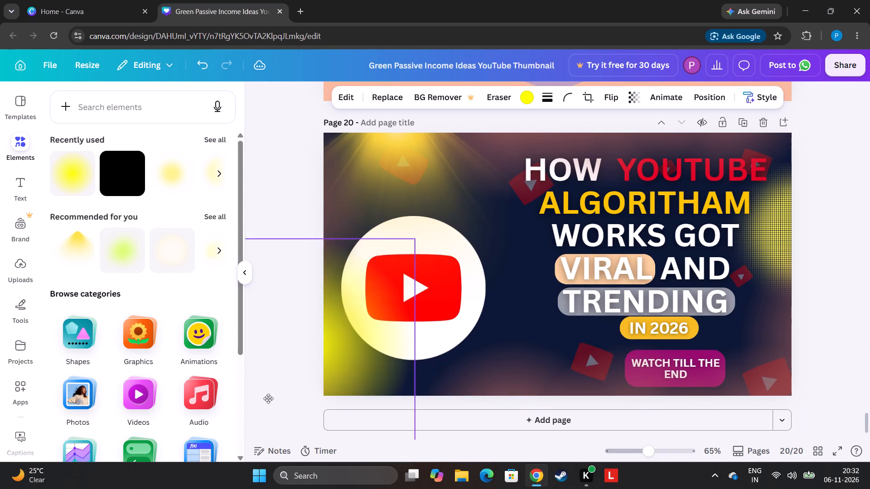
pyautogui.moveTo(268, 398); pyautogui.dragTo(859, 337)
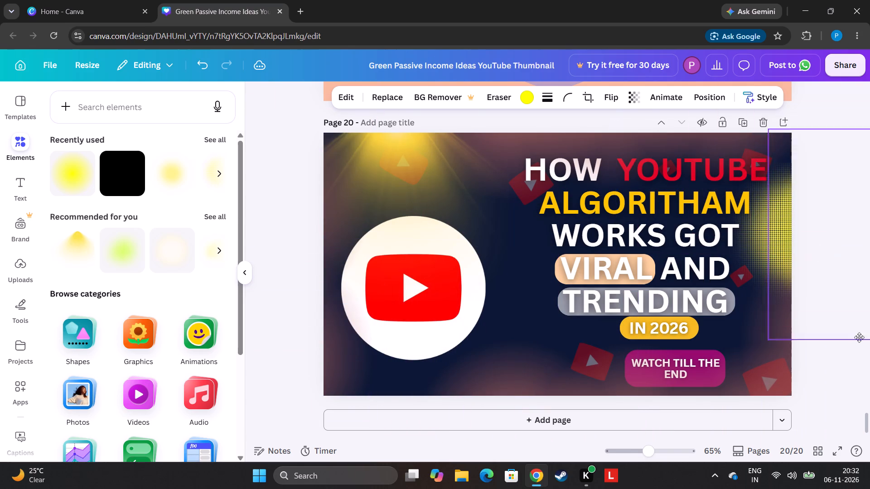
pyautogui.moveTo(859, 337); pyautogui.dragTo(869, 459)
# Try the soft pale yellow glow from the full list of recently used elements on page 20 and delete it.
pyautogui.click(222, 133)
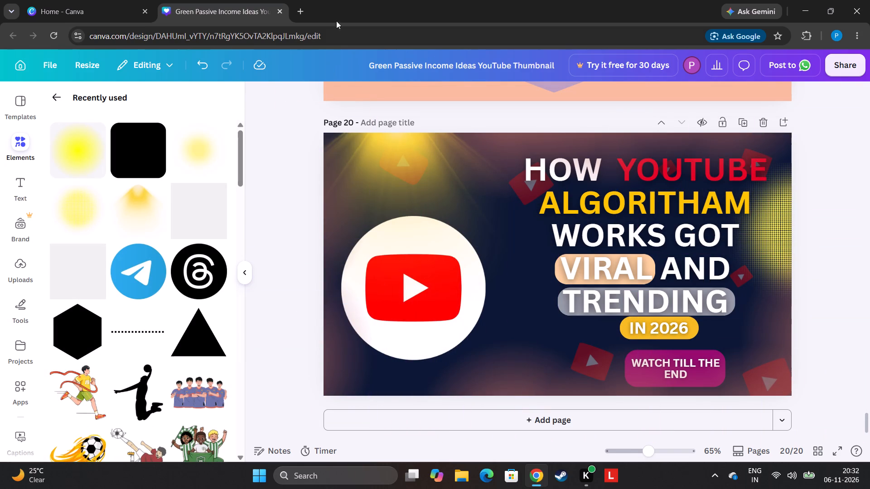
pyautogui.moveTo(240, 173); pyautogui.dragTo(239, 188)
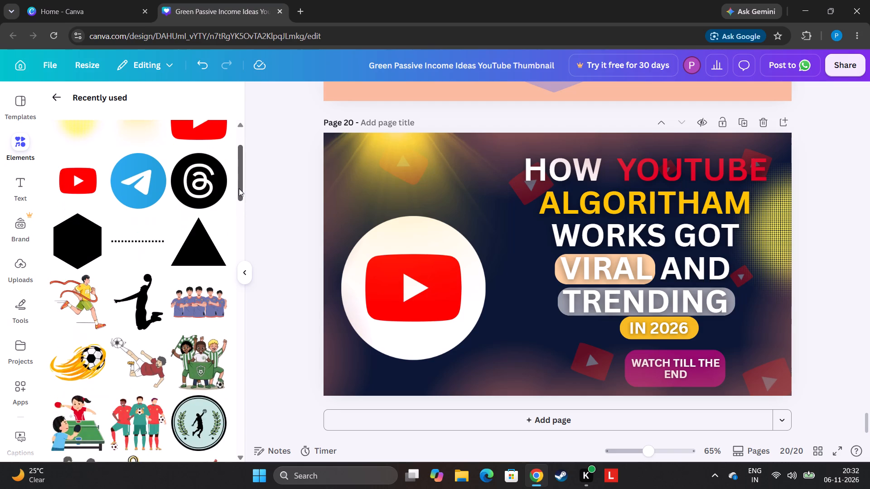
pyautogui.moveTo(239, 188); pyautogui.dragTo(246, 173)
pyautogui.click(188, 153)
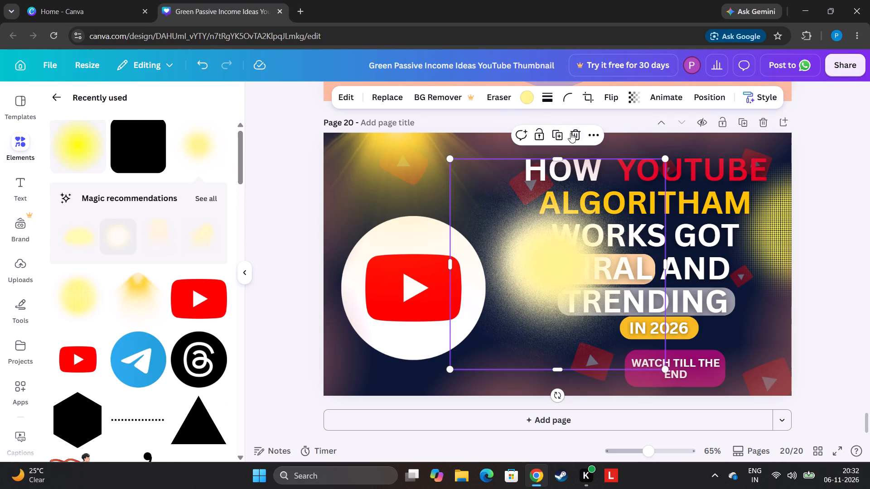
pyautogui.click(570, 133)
# Add the dotted yellow halftone glow and place it partly over the thumbnail's bottom edge, between the YouTube logo and "WATCH TILL THE END".
pyautogui.click(60, 291)
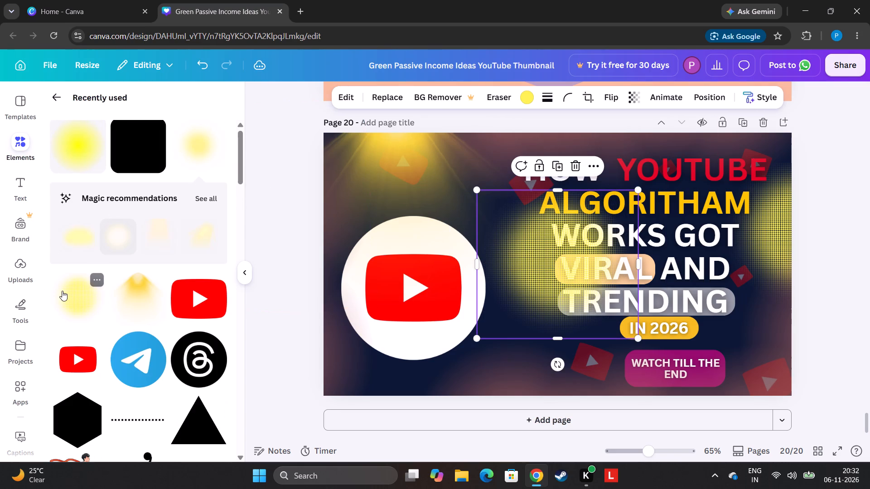
pyautogui.moveTo(531, 235); pyautogui.dragTo(312, 225)
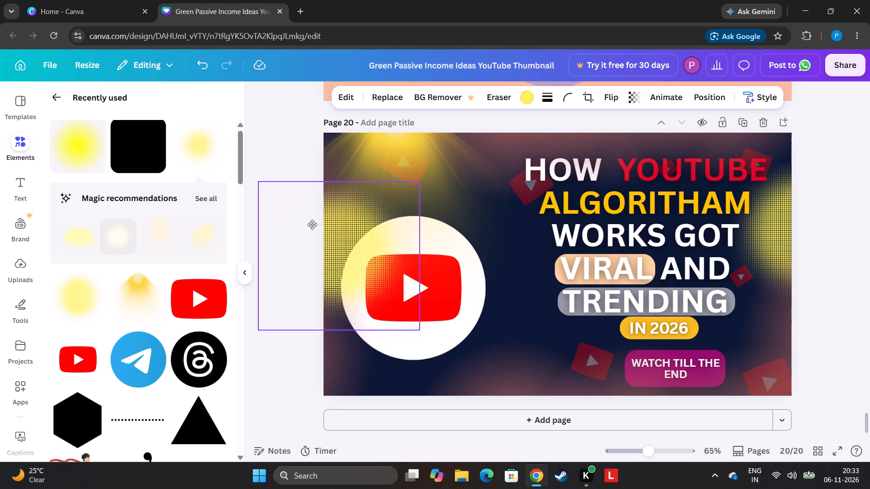
pyautogui.moveTo(312, 225); pyautogui.dragTo(416, 393)
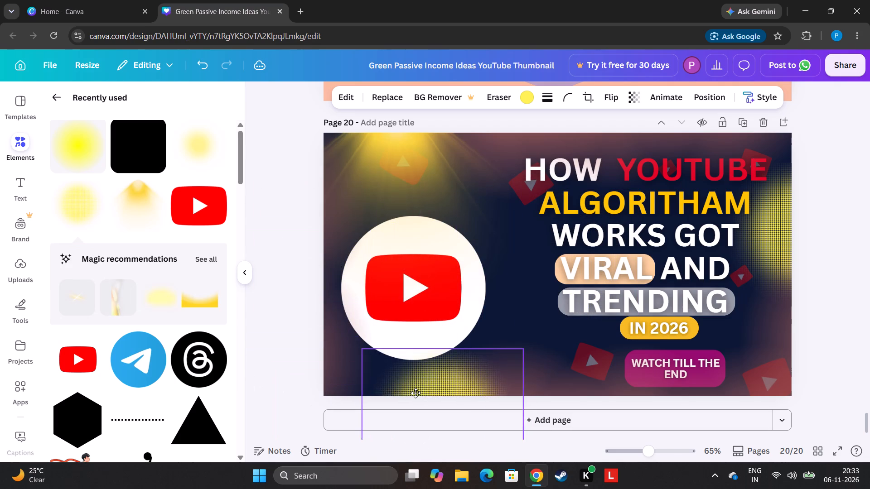
pyautogui.moveTo(416, 393); pyautogui.dragTo(524, 409)
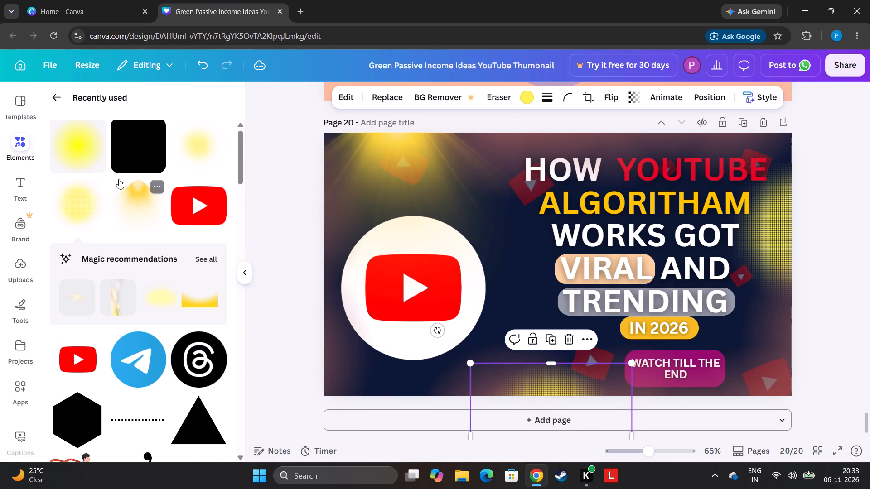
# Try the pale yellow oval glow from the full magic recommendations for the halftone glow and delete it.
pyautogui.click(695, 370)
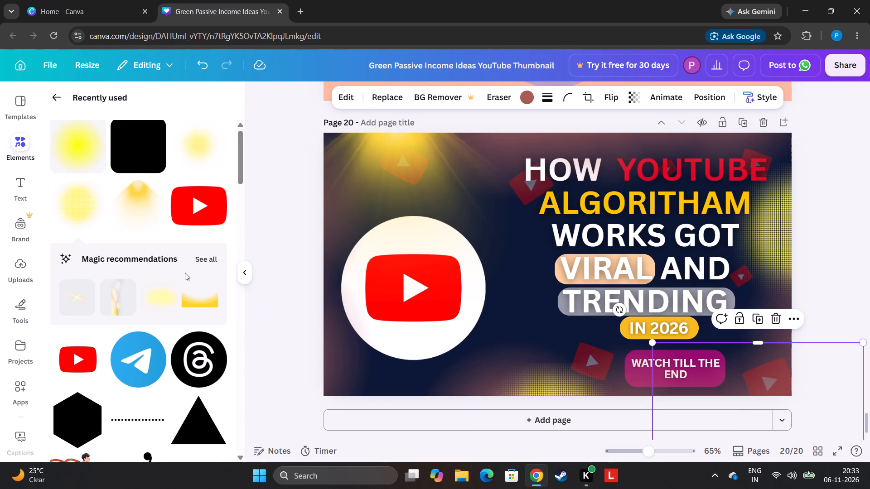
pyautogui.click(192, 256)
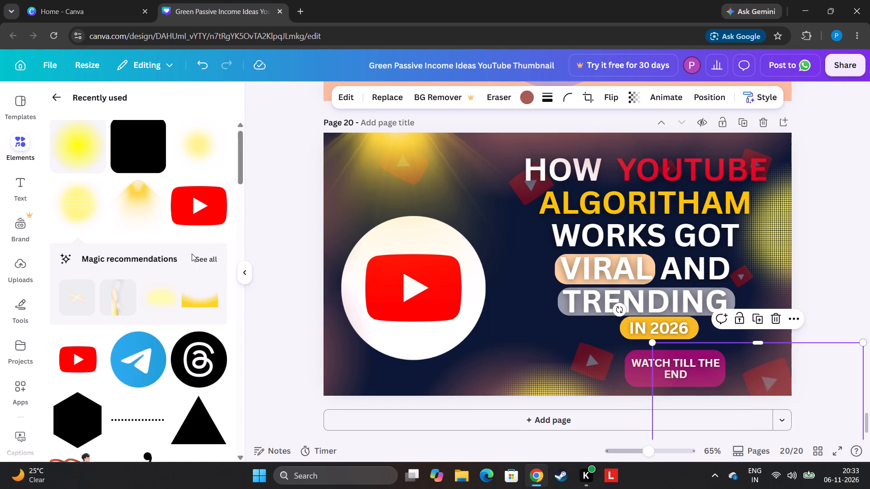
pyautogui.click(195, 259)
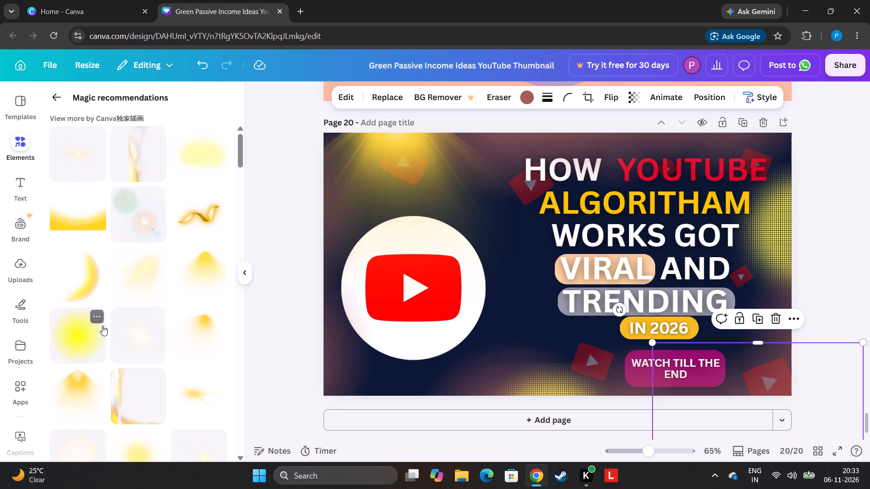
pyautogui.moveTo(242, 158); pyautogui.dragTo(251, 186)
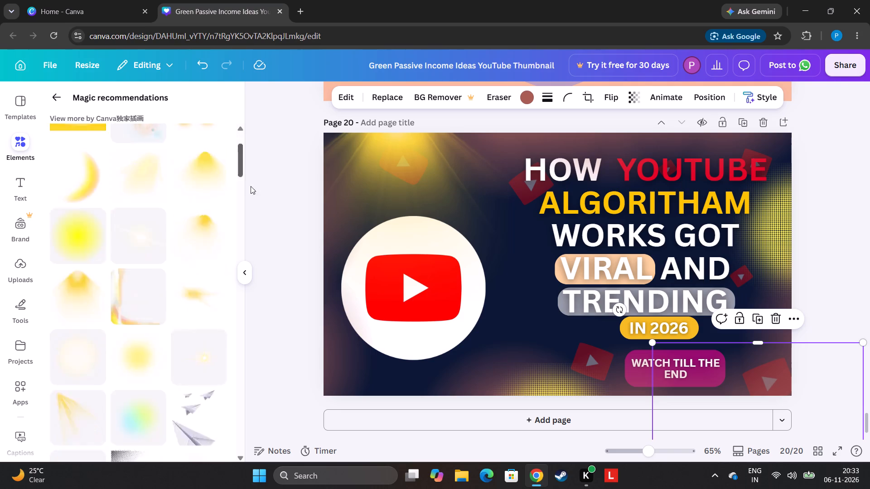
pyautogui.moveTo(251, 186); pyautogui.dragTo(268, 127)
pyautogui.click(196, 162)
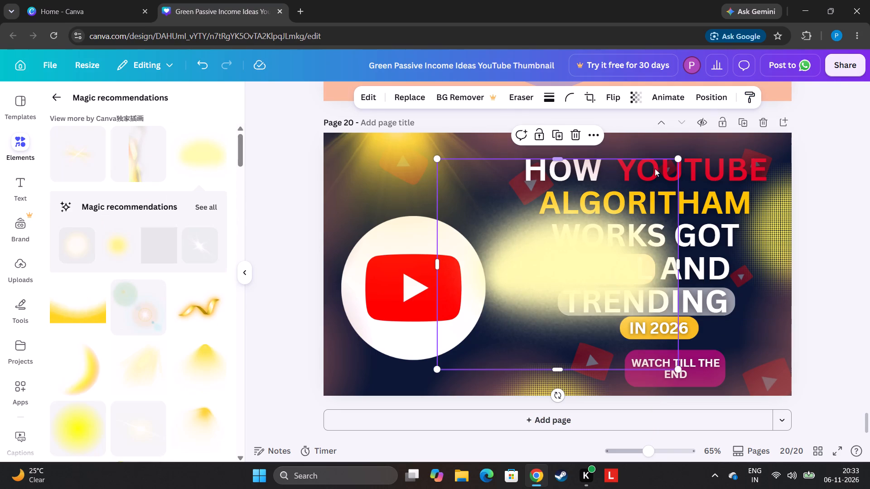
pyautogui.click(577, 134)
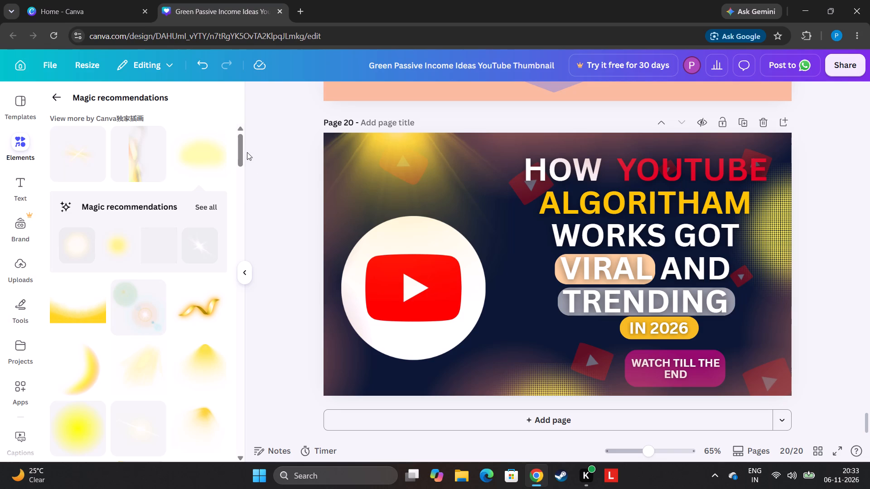
# Add the vertical pastel gradient band from the magic recommendations along the thumbnail's left edge and stretch it over the full page height.
pyautogui.moveTo(241, 150); pyautogui.dragTo(257, 226)
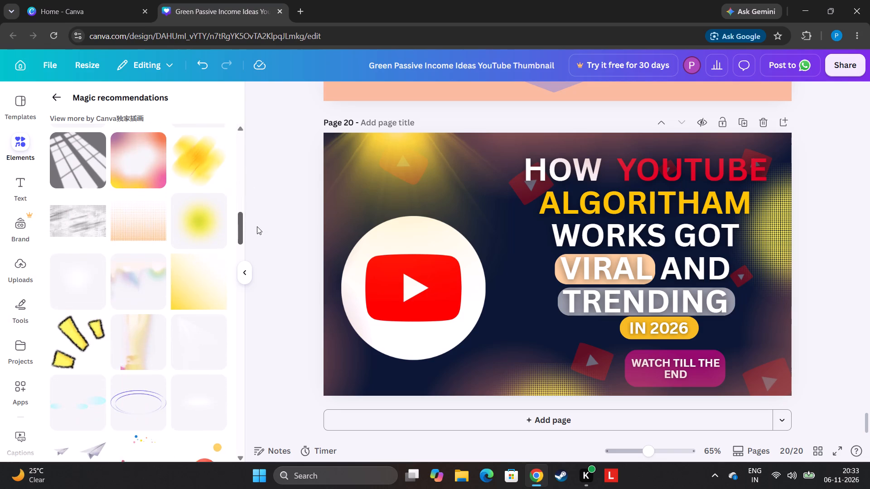
pyautogui.moveTo(257, 226); pyautogui.dragTo(255, 196)
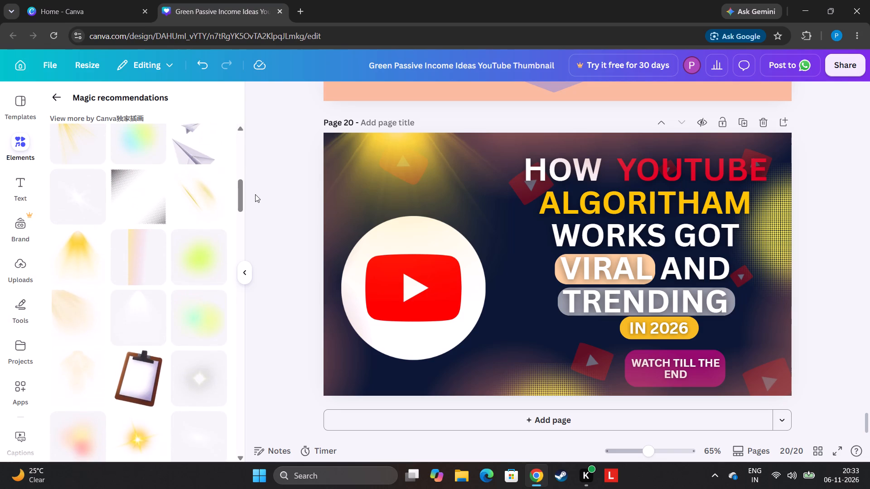
pyautogui.click(136, 263)
pyautogui.moveTo(543, 301); pyautogui.dragTo(461, 339)
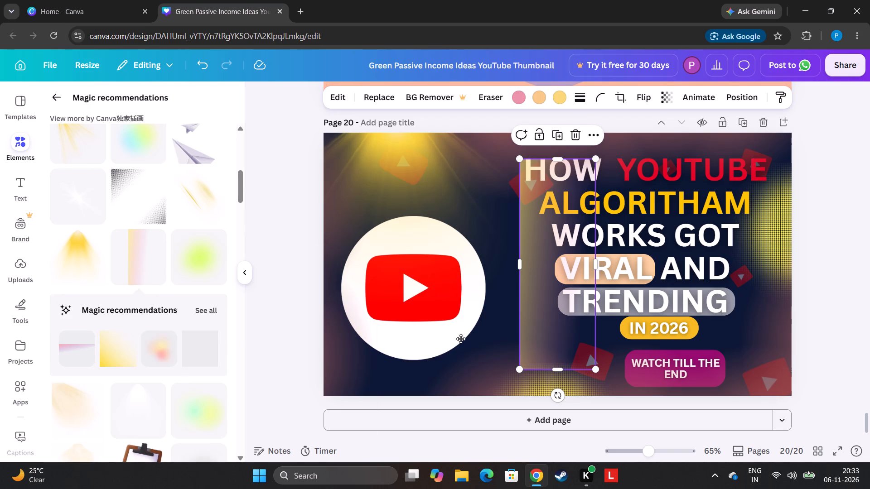
pyautogui.moveTo(461, 339); pyautogui.dragTo(352, 311)
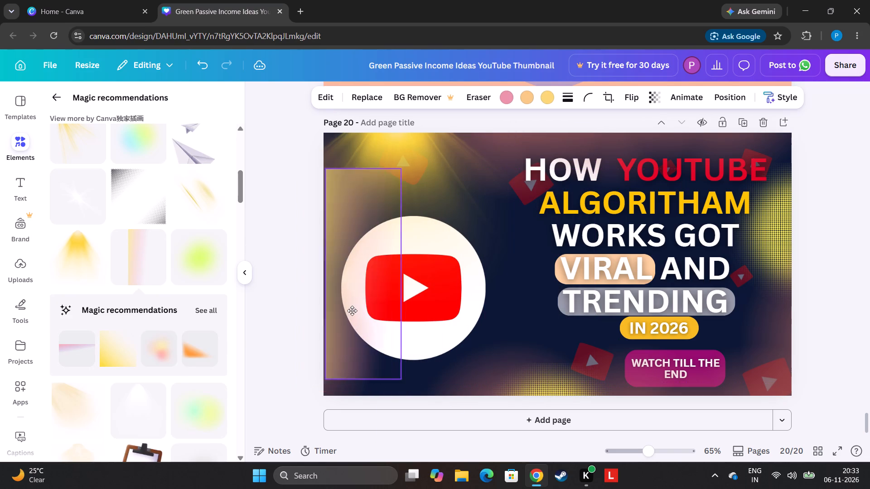
pyautogui.moveTo(352, 311); pyautogui.dragTo(337, 316)
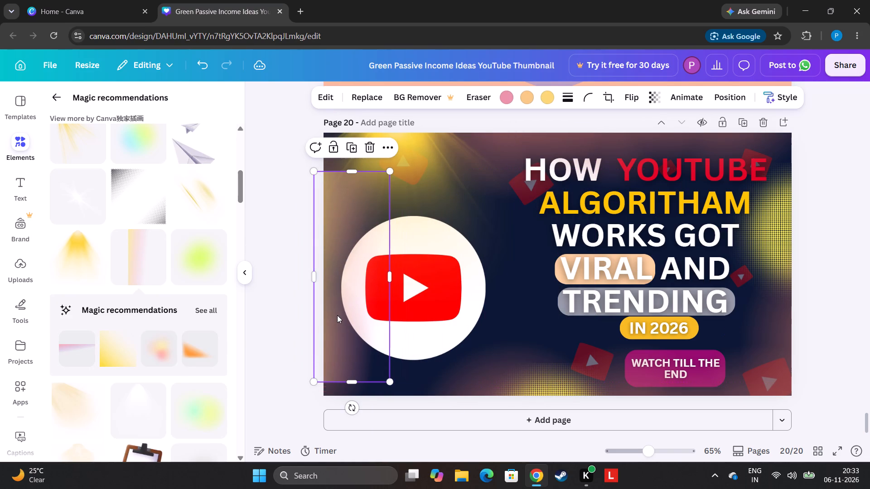
pyautogui.click(336, 335)
pyautogui.moveTo(340, 334); pyautogui.dragTo(344, 347)
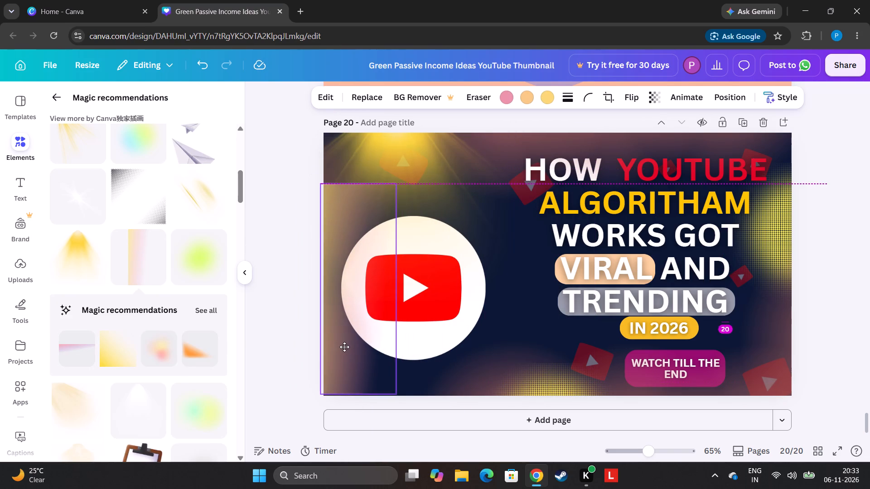
pyautogui.moveTo(344, 347); pyautogui.dragTo(334, 345)
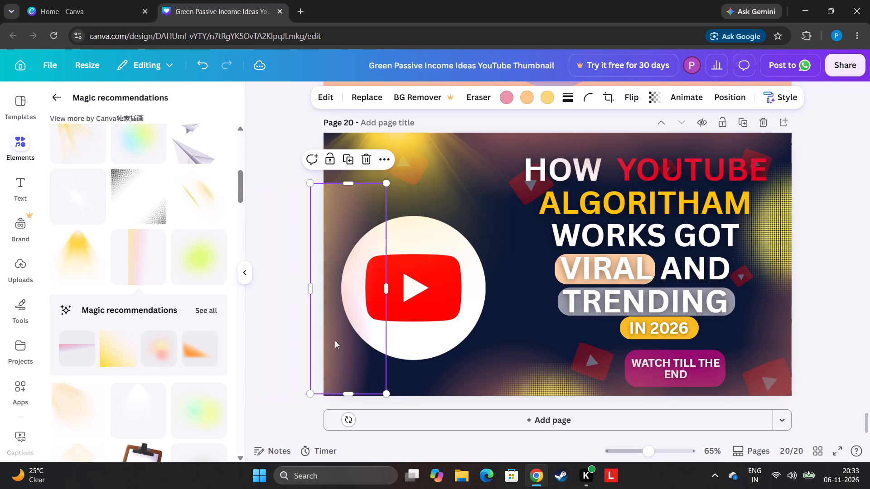
pyautogui.moveTo(351, 184); pyautogui.dragTo(343, 108)
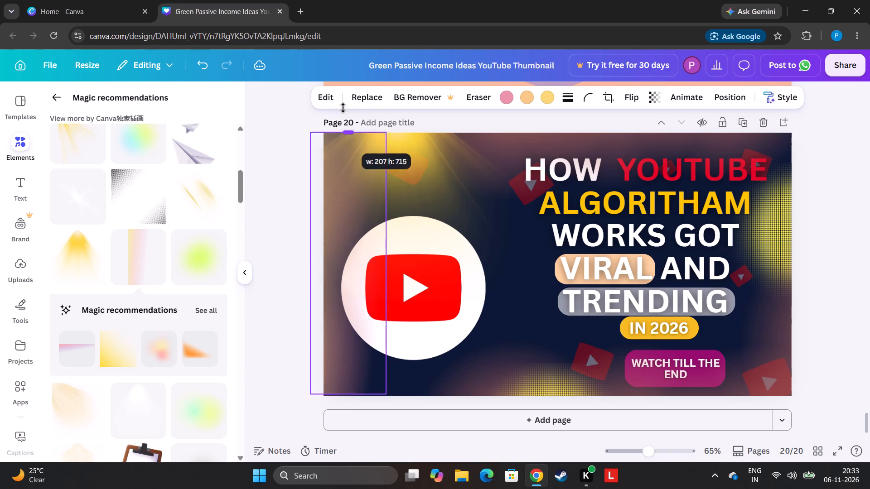
pyautogui.moveTo(343, 108); pyautogui.dragTo(343, 113)
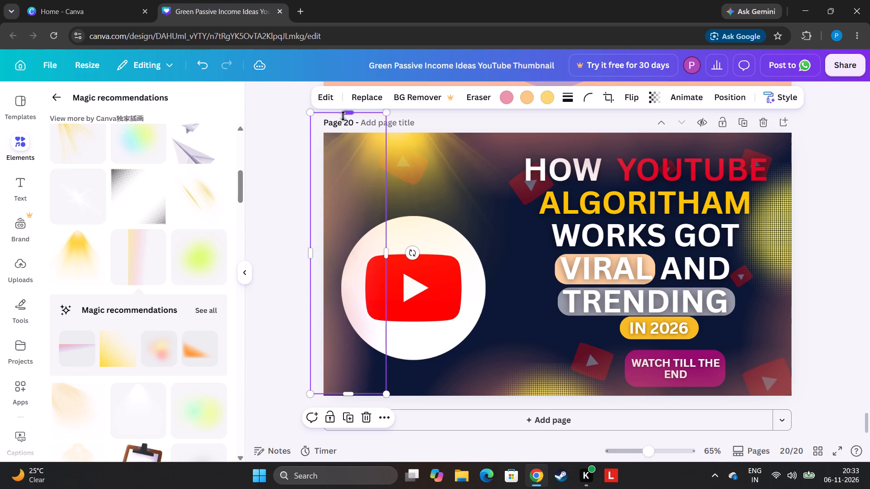
# Duplicate the vertical pastel gradient band and rotate the copy to 90° so it lies horizontally.
pyautogui.click(341, 420)
pyautogui.moveTo(351, 334); pyautogui.dragTo(674, 330)
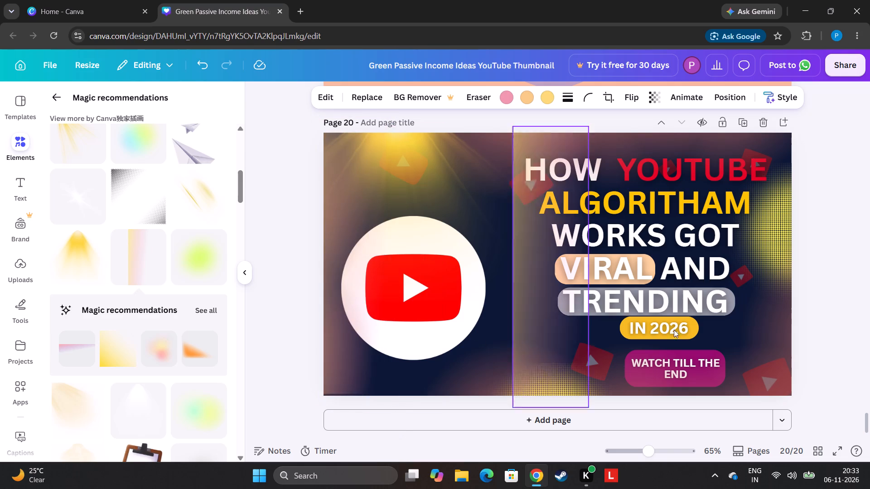
pyautogui.moveTo(674, 330); pyautogui.dragTo(594, 192)
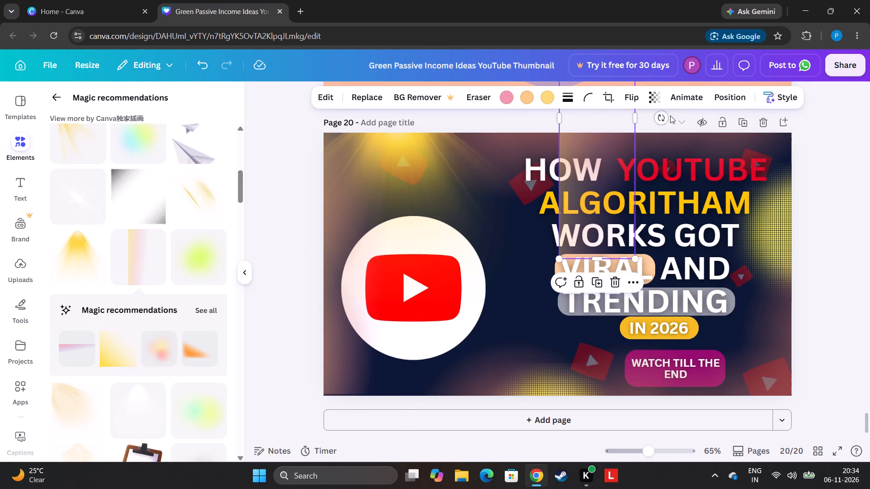
pyautogui.moveTo(666, 118); pyautogui.dragTo(600, 232)
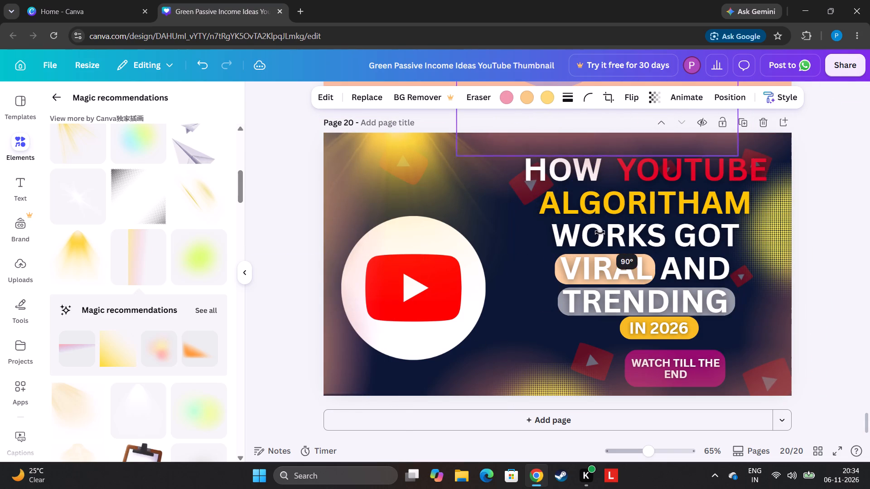
pyautogui.moveTo(600, 232); pyautogui.dragTo(601, 232)
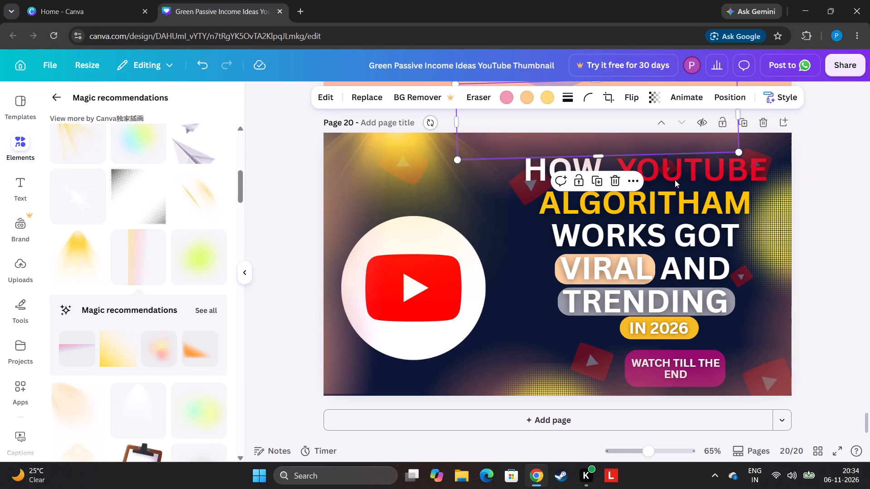
pyautogui.moveTo(638, 141); pyautogui.dragTo(655, 145)
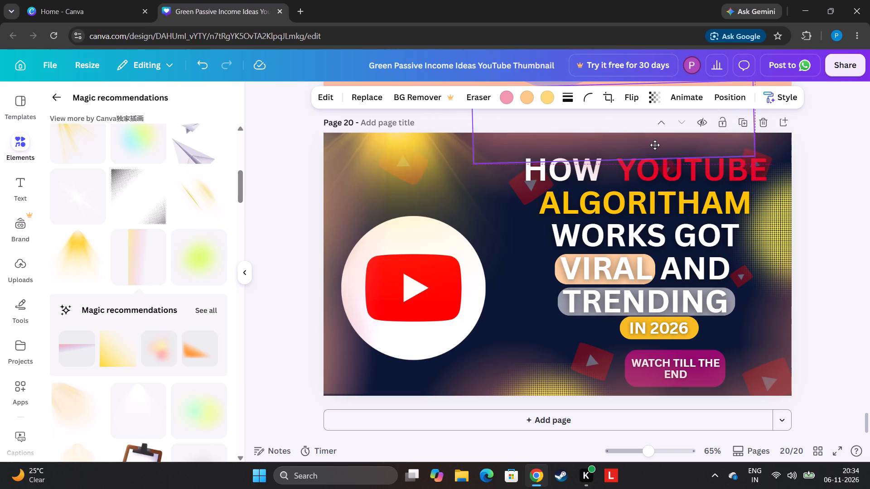
pyautogui.moveTo(655, 145); pyautogui.dragTo(655, 144)
pyautogui.moveTo(448, 125); pyautogui.dragTo(454, 118)
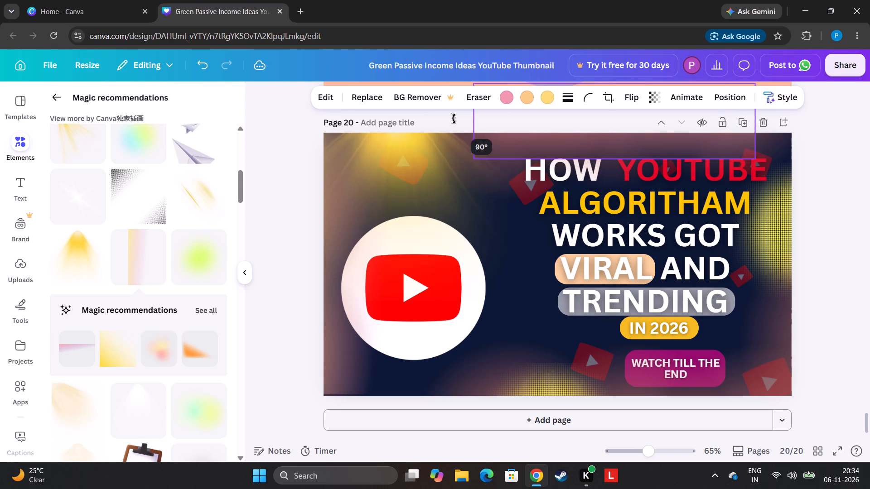
pyautogui.moveTo(454, 118); pyautogui.dragTo(455, 120)
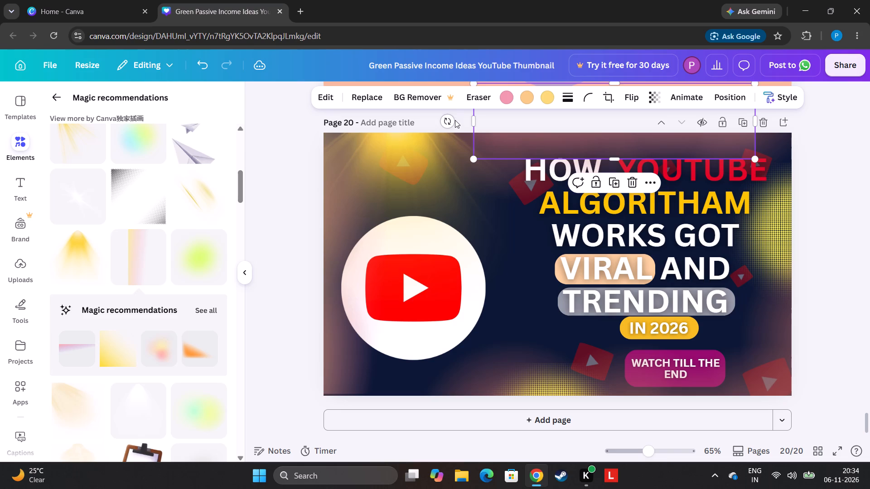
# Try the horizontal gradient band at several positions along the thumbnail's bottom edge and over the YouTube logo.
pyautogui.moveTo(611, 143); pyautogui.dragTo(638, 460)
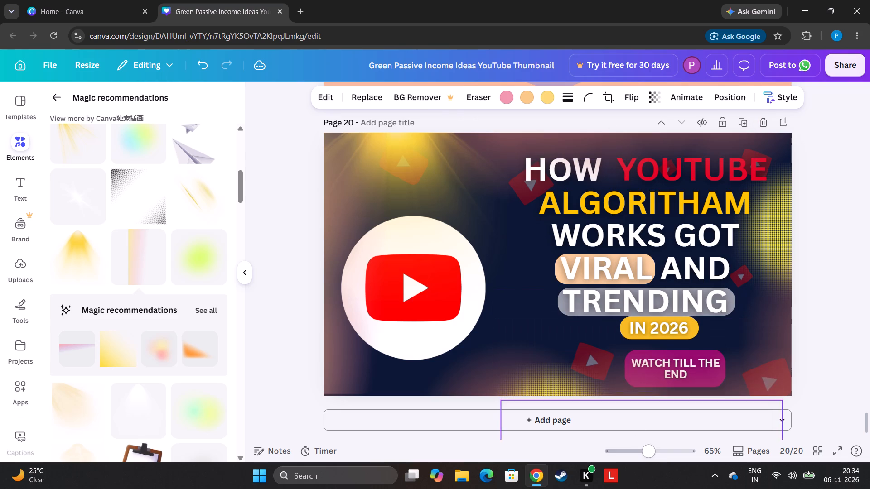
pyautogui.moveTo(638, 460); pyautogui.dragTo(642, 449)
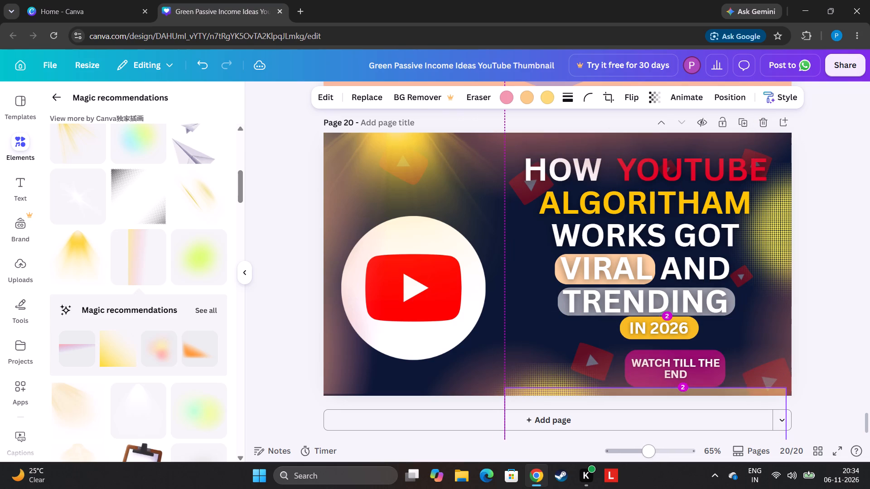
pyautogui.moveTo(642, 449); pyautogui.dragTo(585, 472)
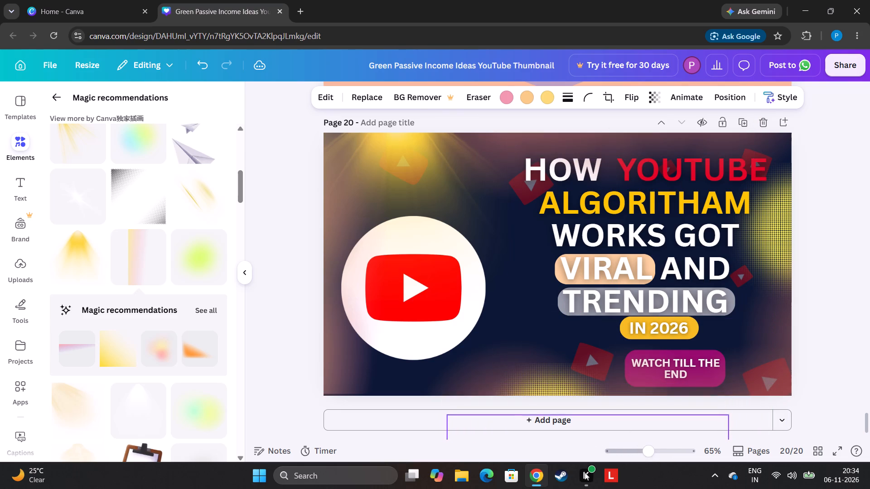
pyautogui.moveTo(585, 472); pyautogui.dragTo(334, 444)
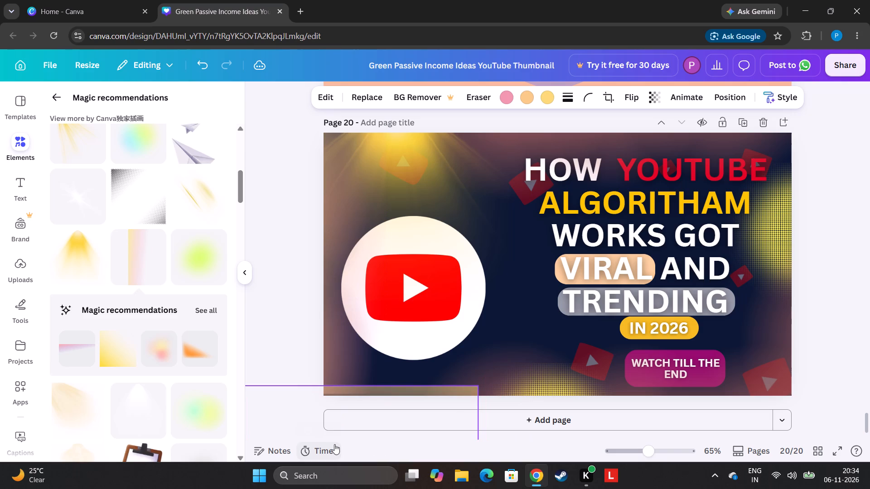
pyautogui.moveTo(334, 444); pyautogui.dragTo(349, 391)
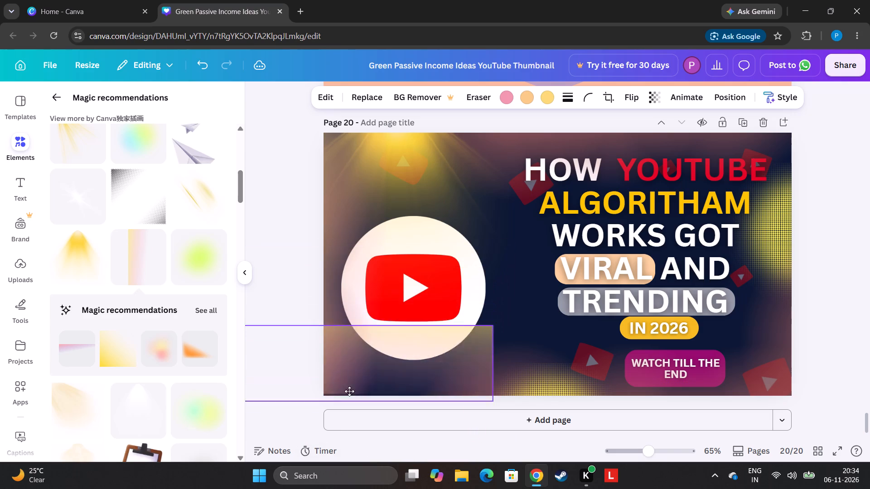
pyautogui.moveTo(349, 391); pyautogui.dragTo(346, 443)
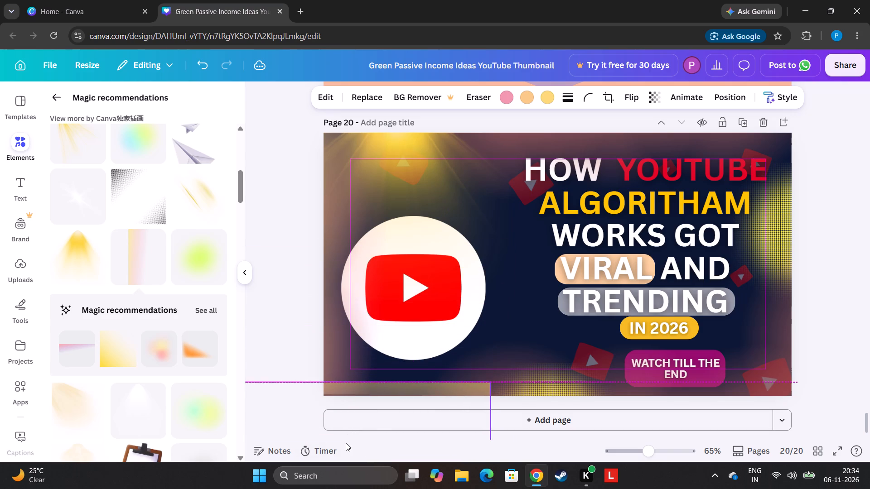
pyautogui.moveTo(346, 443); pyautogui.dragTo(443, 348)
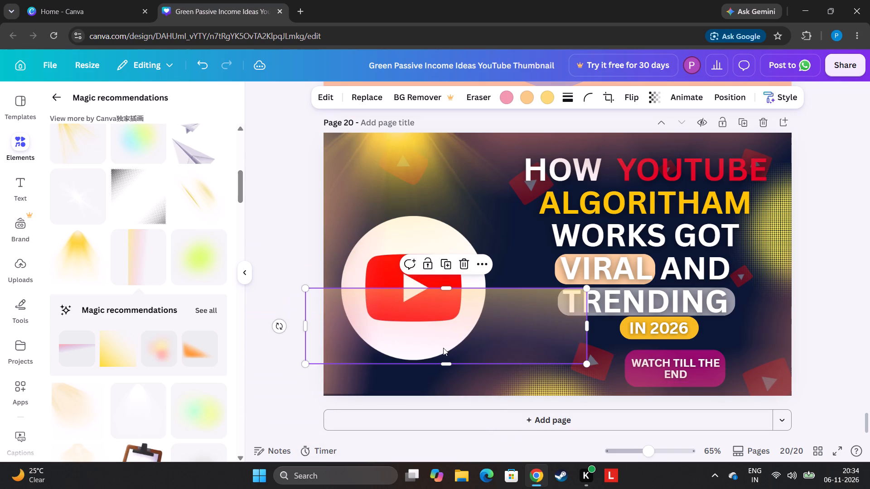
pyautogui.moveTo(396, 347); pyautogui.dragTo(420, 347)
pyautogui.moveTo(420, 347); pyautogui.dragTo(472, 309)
# Flip the horizontal band around by rotation, place it in the thumbnail's bottom-left corner and shorten it to about 530, ending at the halftone glow.
pyautogui.moveTo(354, 289); pyautogui.dragTo(604, 292)
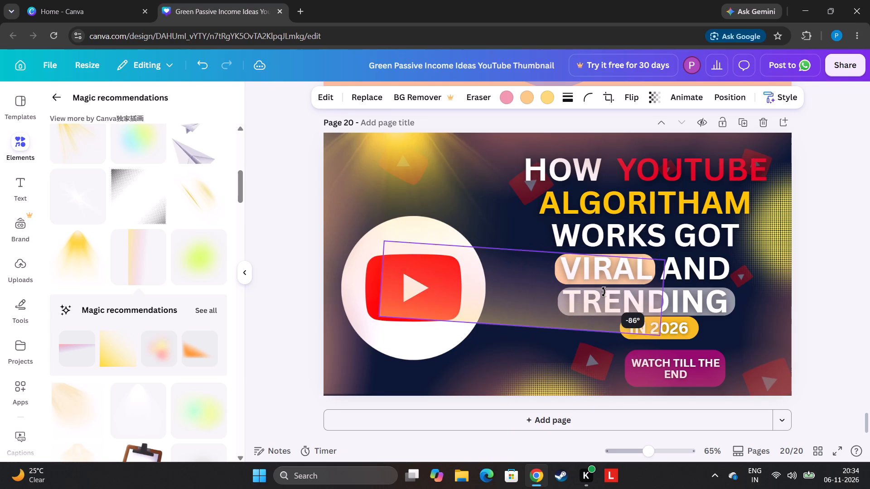
pyautogui.moveTo(604, 292); pyautogui.dragTo(604, 285)
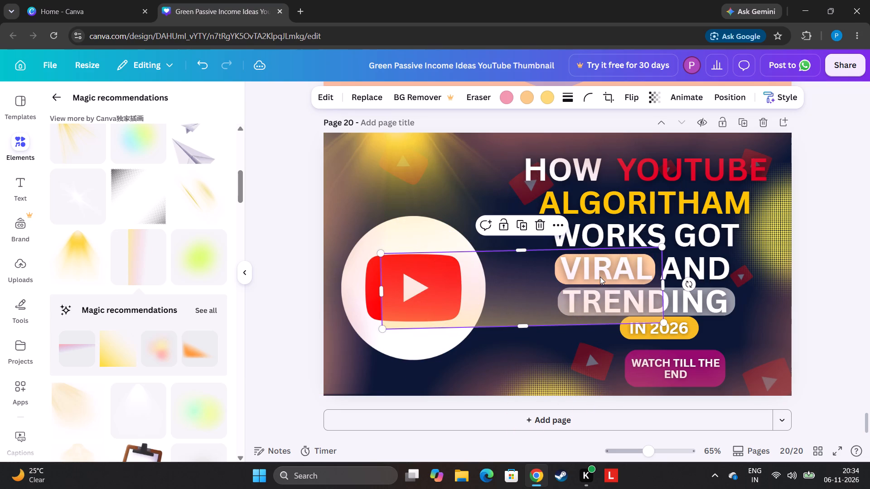
pyautogui.moveTo(687, 284); pyautogui.dragTo(686, 288)
pyautogui.moveTo(620, 291); pyautogui.dragTo(549, 374)
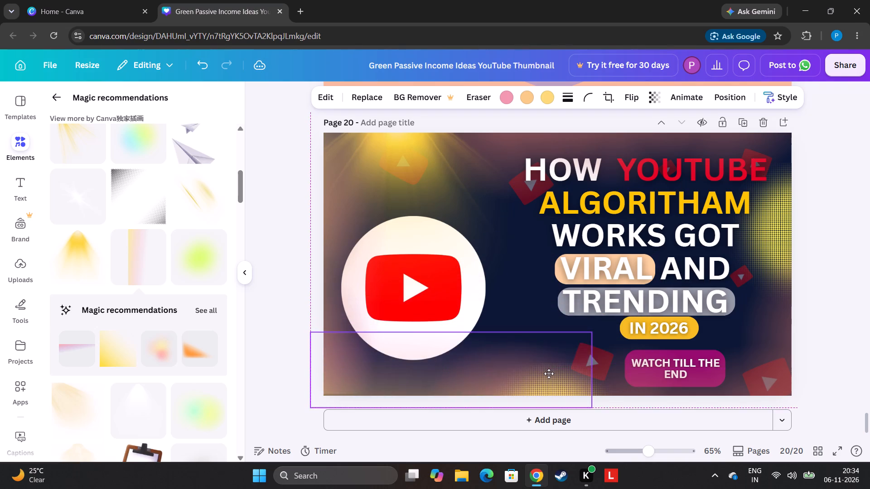
pyautogui.moveTo(549, 374); pyautogui.dragTo(550, 368)
pyautogui.moveTo(590, 371); pyautogui.dragTo(493, 388)
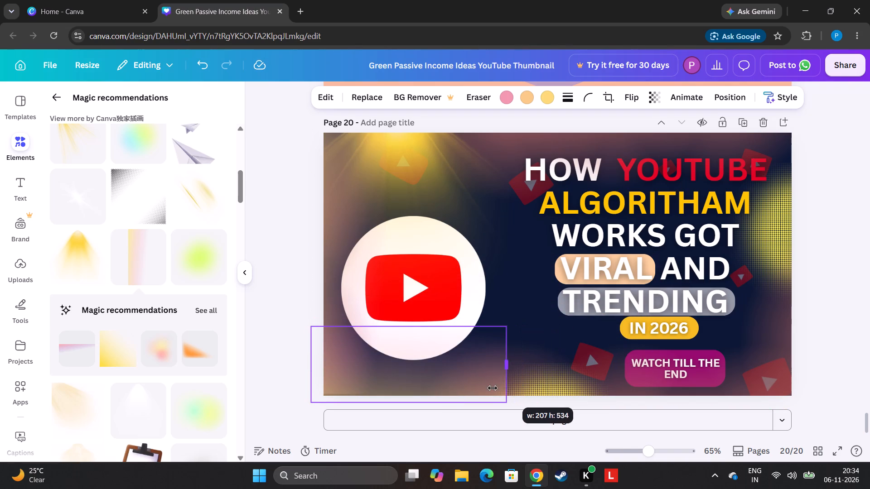
pyautogui.moveTo(493, 388); pyautogui.dragTo(501, 384)
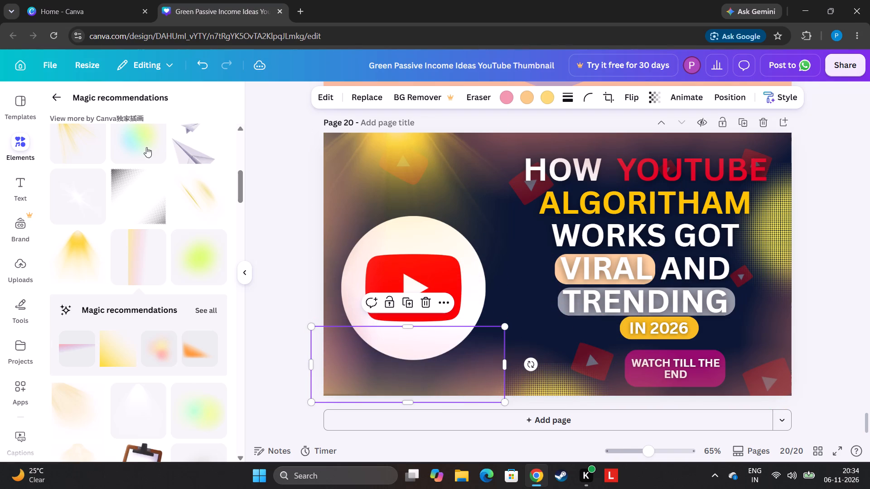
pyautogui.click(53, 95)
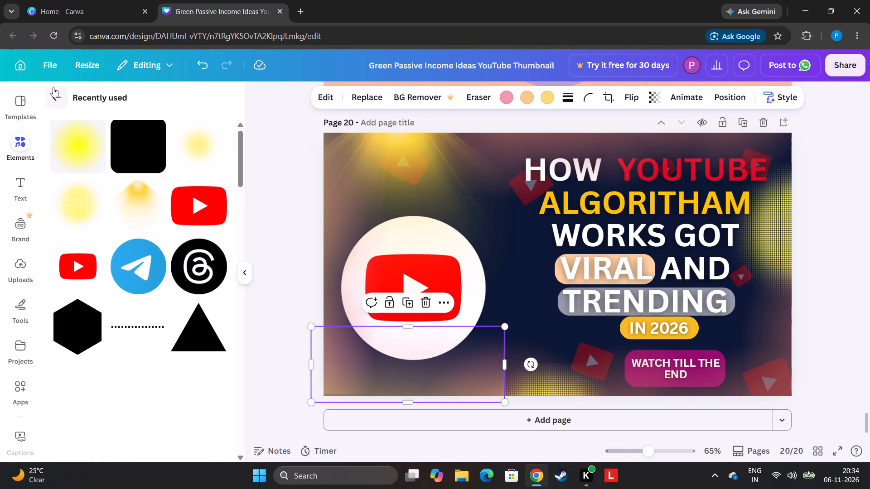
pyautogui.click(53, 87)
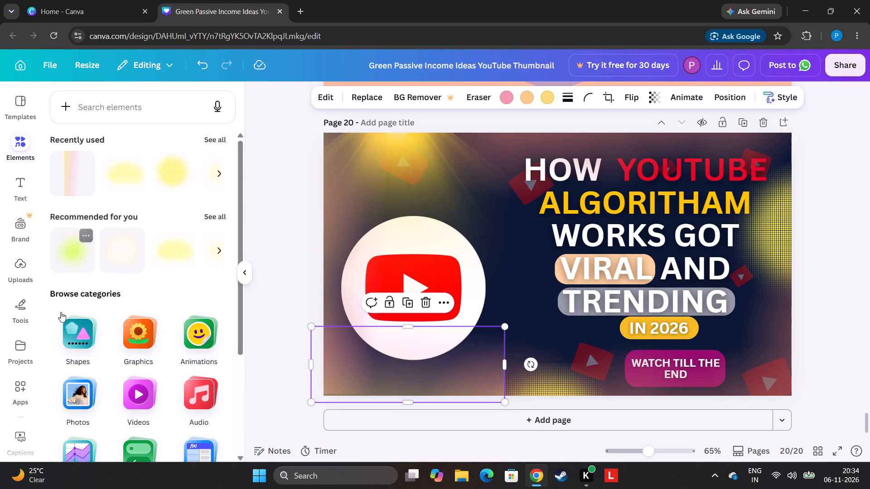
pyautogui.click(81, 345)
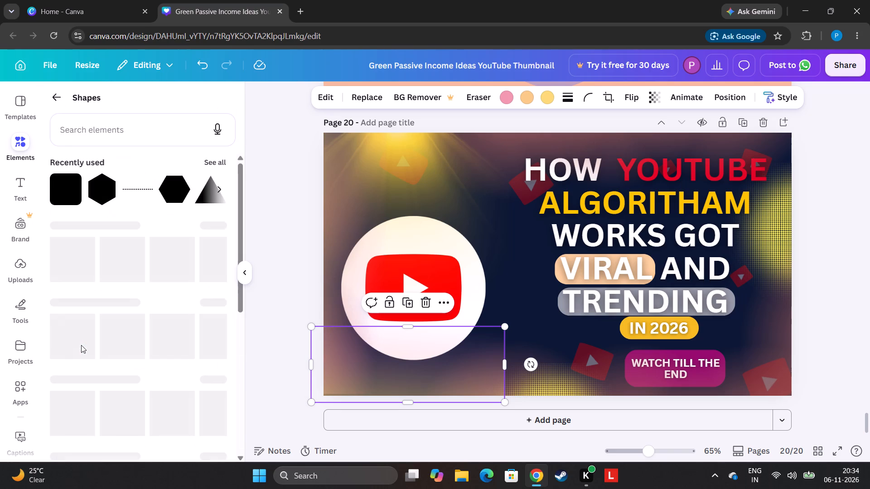
# Add a new page after page 20.
pyautogui.click(618, 425)
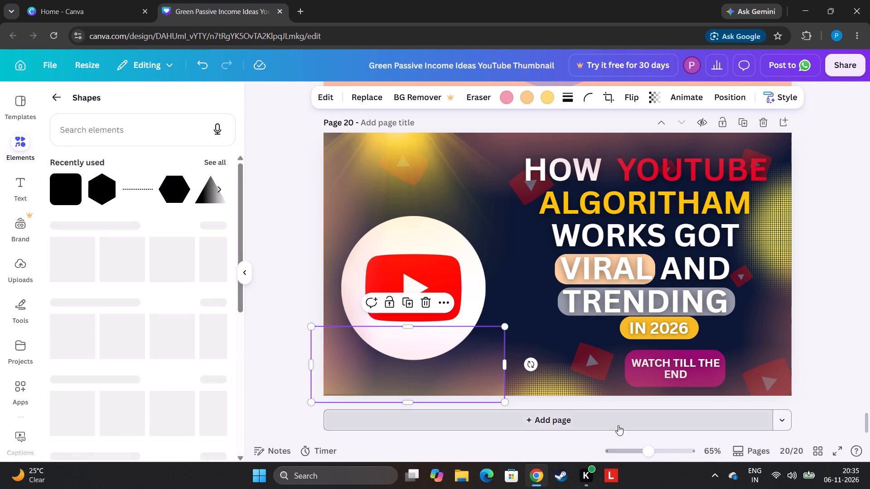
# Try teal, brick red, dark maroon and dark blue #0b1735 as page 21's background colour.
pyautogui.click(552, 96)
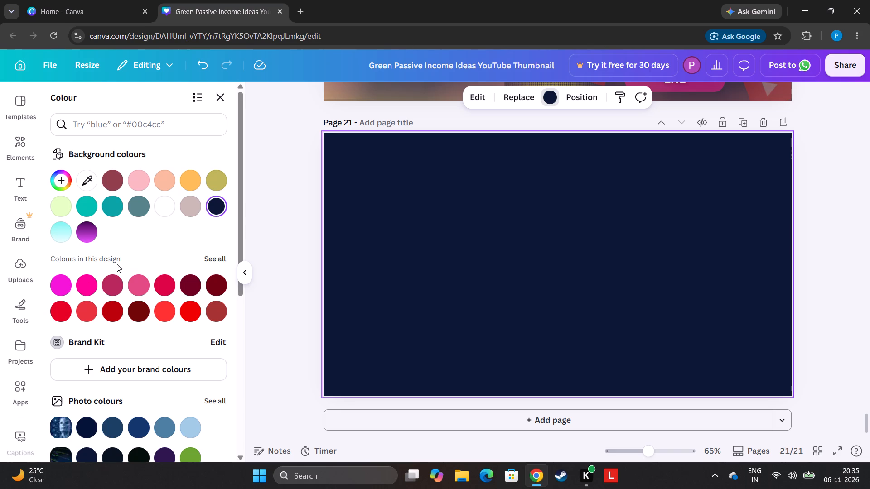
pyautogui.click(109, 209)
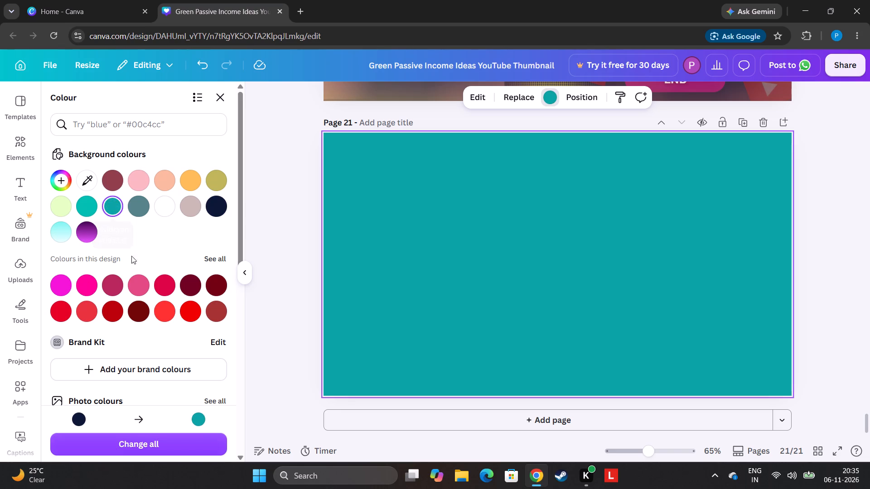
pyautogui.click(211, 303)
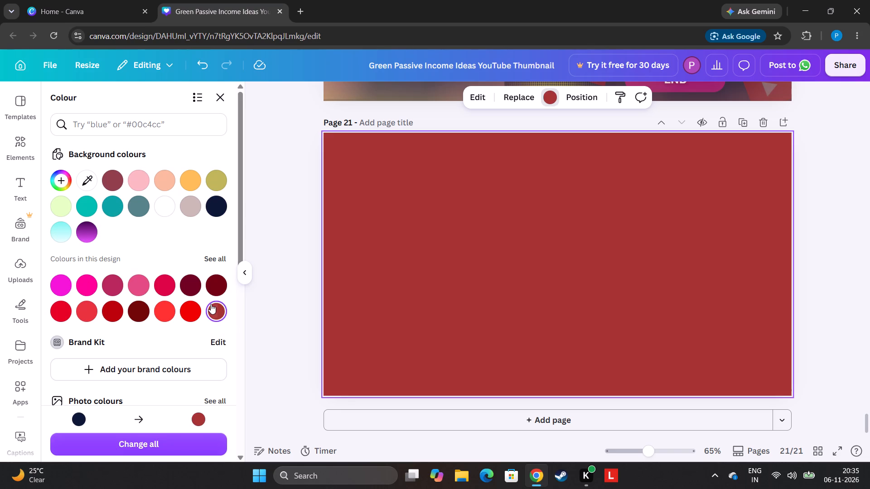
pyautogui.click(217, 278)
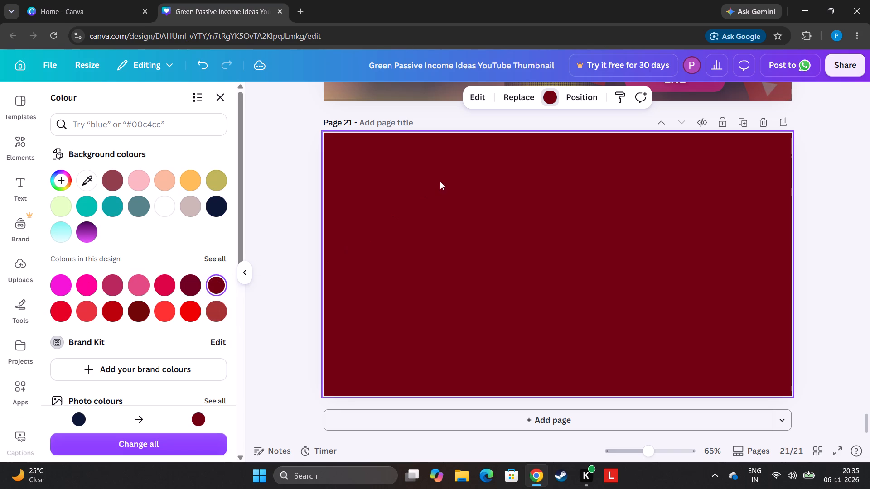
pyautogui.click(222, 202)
# Set page 21's background to white from the default solid colours.
pyautogui.moveTo(242, 223); pyautogui.dragTo(228, 287)
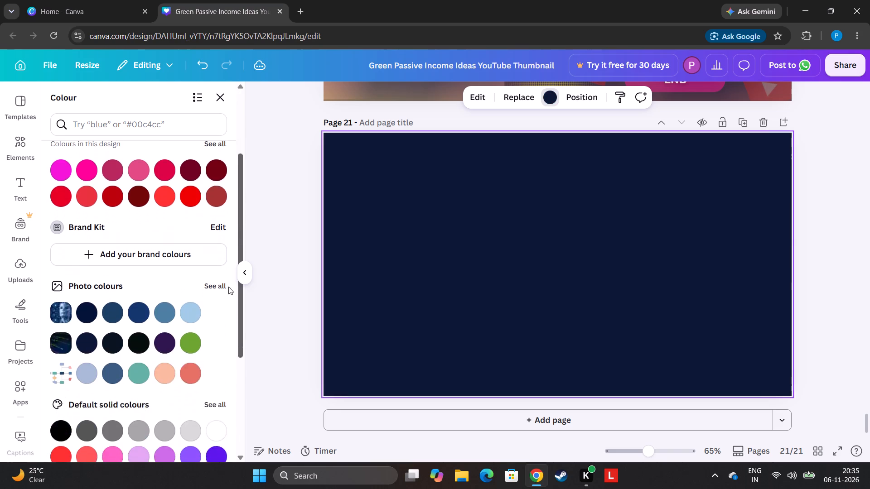
pyautogui.moveTo(228, 287); pyautogui.dragTo(216, 466)
pyautogui.click(210, 257)
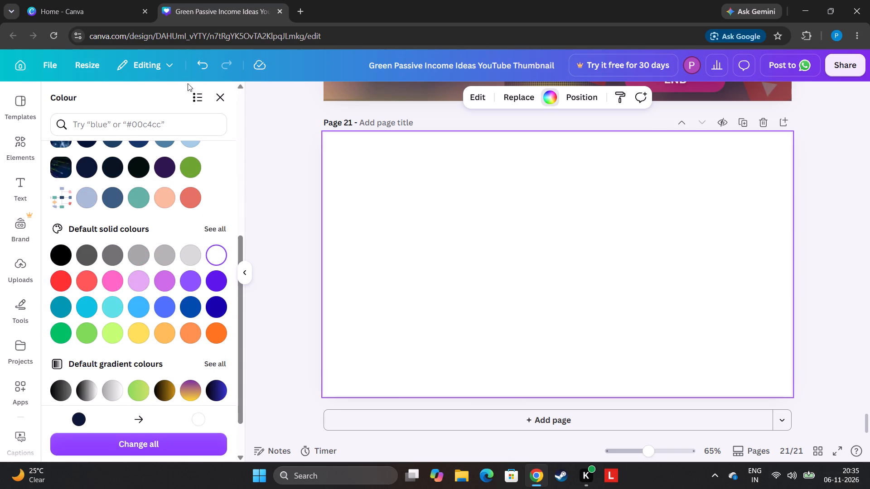
pyautogui.click(225, 94)
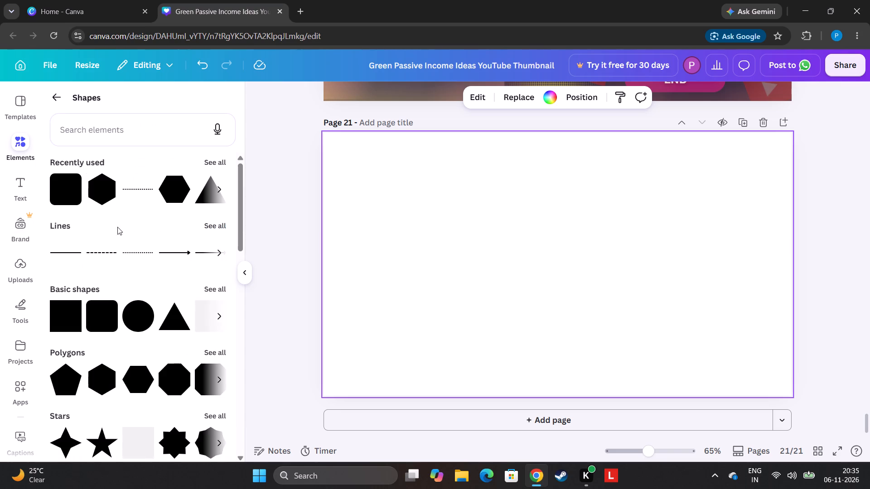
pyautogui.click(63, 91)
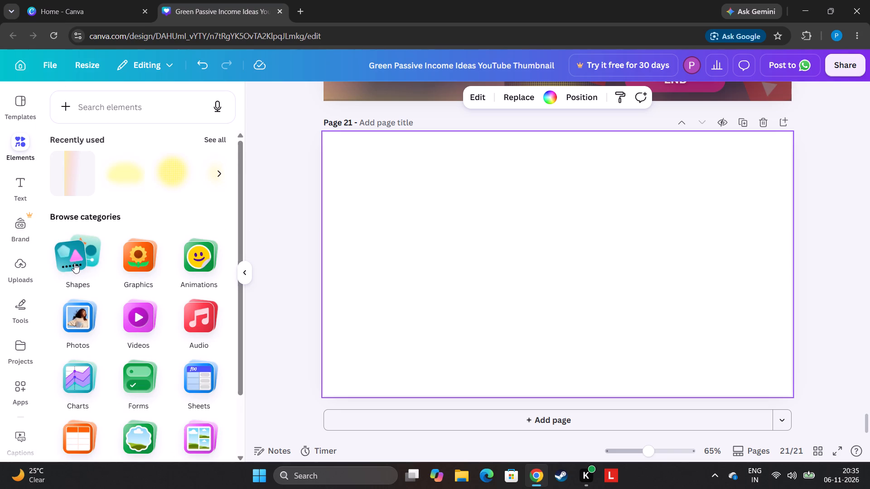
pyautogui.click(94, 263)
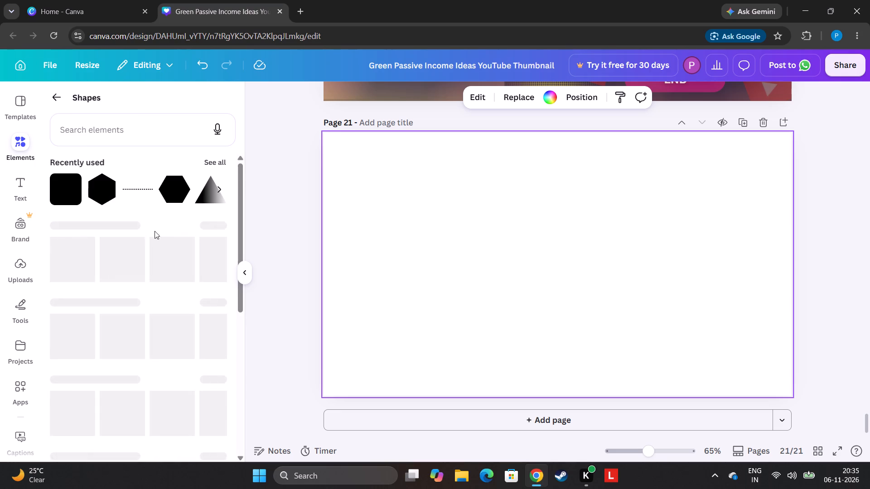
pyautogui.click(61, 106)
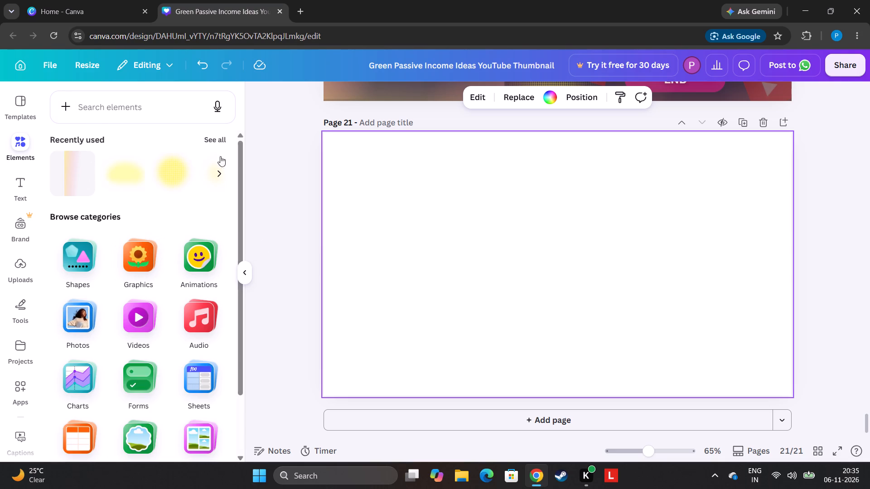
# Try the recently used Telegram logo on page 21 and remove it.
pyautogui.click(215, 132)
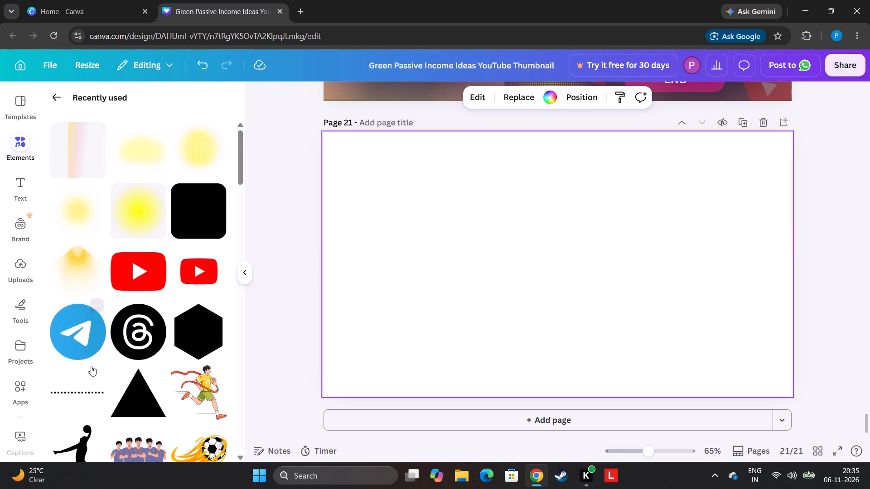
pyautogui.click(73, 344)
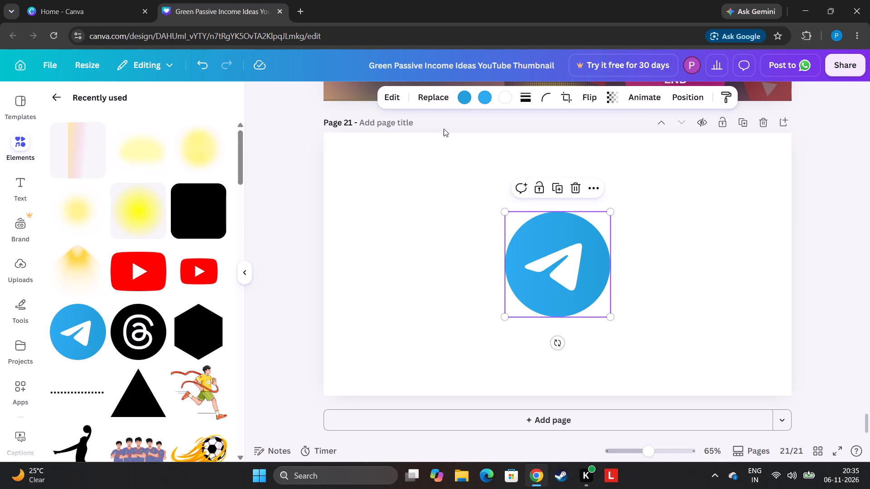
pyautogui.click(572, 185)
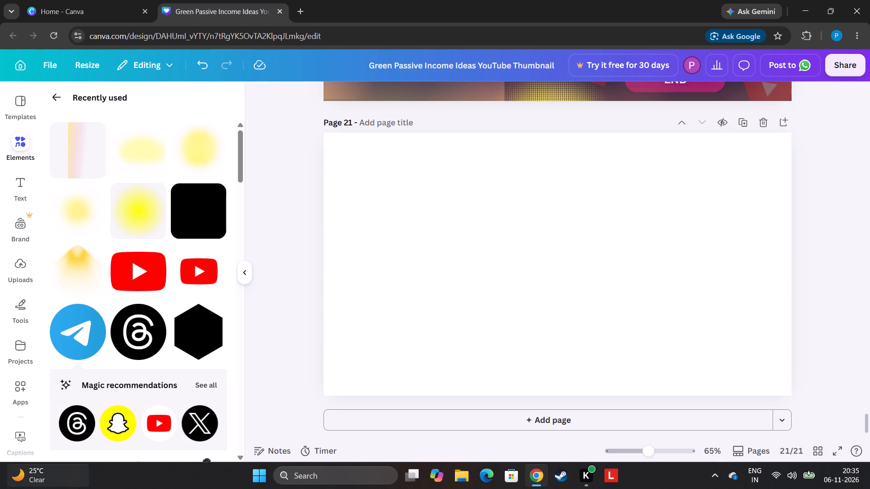
# Add the yellow round Snapchat logo from the recommendations and place it, slightly enlarged, in page 21's bottom-left corner.
pyautogui.click(112, 426)
pyautogui.moveTo(550, 261); pyautogui.dragTo(527, 272)
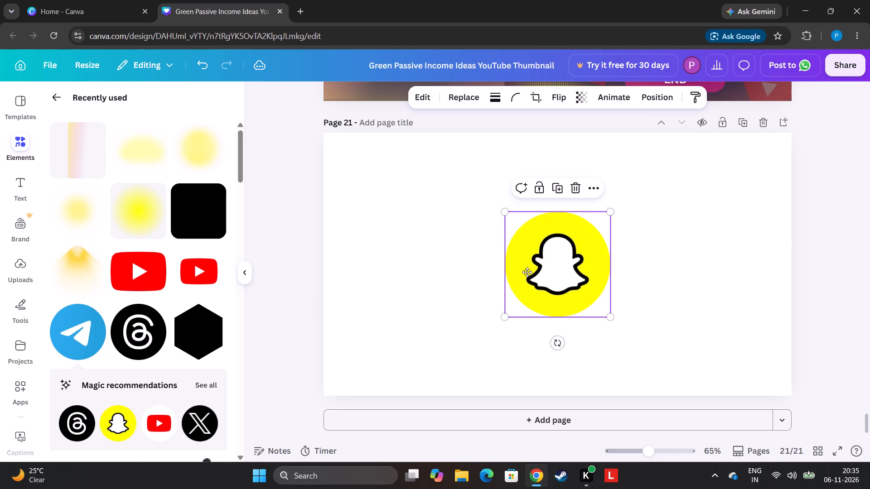
pyautogui.moveTo(527, 272); pyautogui.dragTo(373, 335)
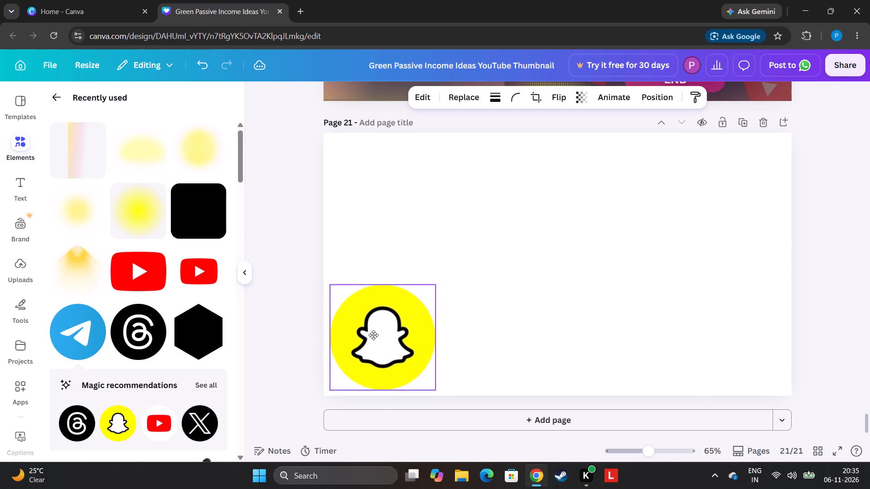
pyautogui.moveTo(373, 335); pyautogui.dragTo(372, 336)
pyautogui.moveTo(427, 287); pyautogui.dragTo(409, 298)
pyautogui.moveTo(411, 297); pyautogui.dragTo(436, 297)
pyautogui.moveTo(358, 345); pyautogui.dragTo(375, 343)
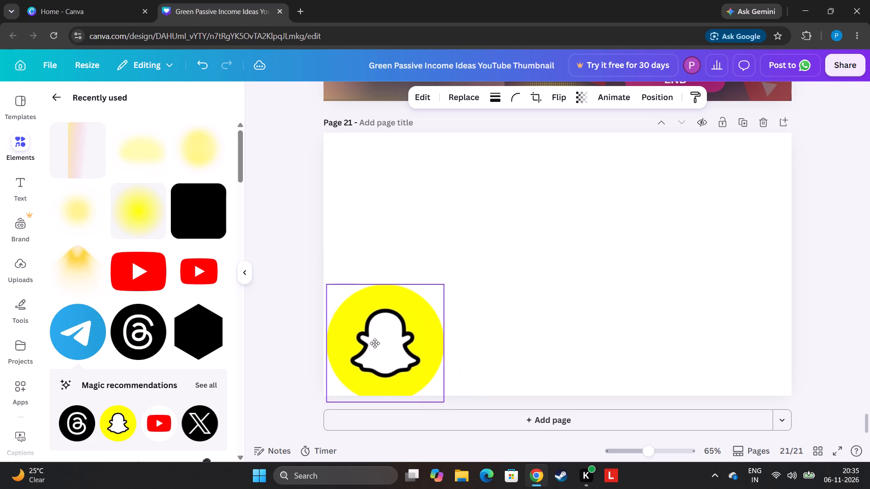
pyautogui.moveTo(375, 343); pyautogui.dragTo(367, 343)
# Enlarge the yellow Snapchat logo to about a third of the page width and place it fully inside the lower-left area.
pyautogui.moveTo(430, 283); pyautogui.dragTo(455, 253)
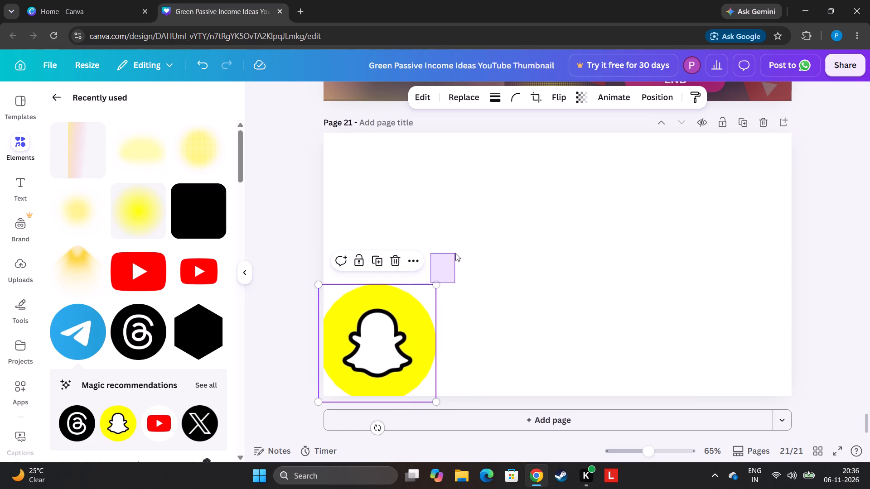
pyautogui.moveTo(455, 253); pyautogui.dragTo(444, 281)
pyautogui.click(375, 325)
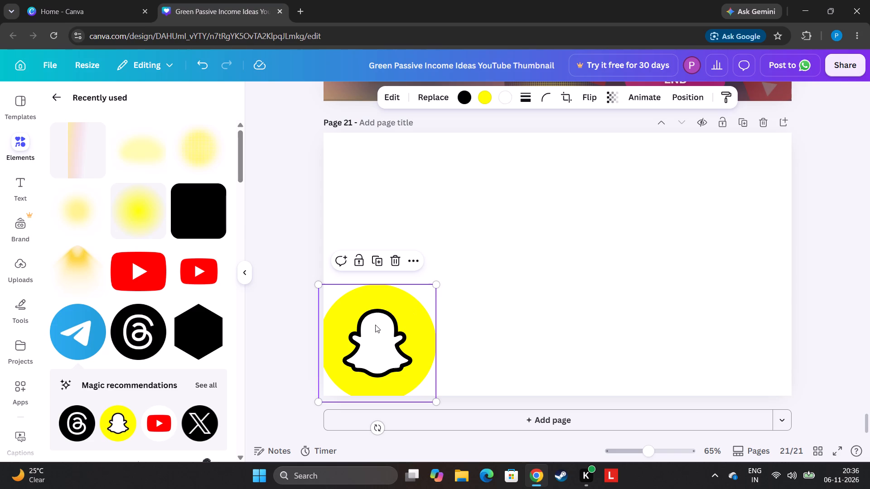
pyautogui.moveTo(435, 286); pyautogui.dragTo(594, 217)
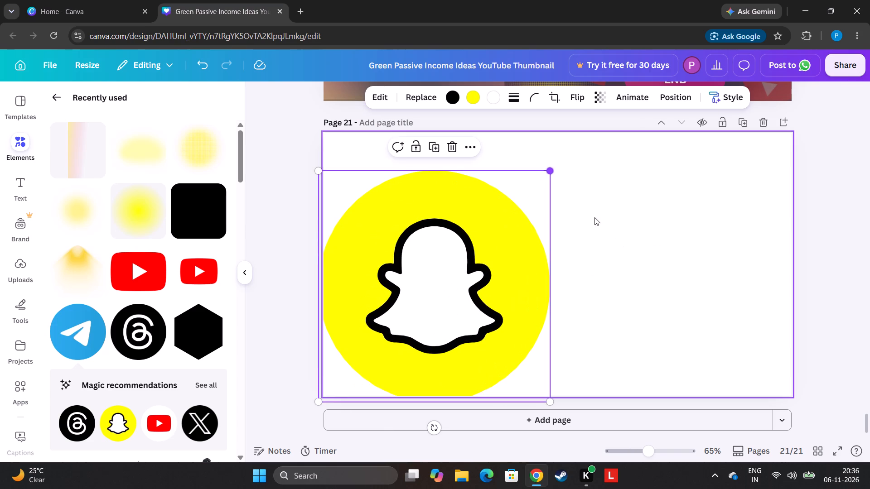
pyautogui.moveTo(595, 217); pyautogui.dragTo(594, 222)
pyautogui.click(404, 261)
pyautogui.moveTo(549, 171); pyautogui.dragTo(488, 256)
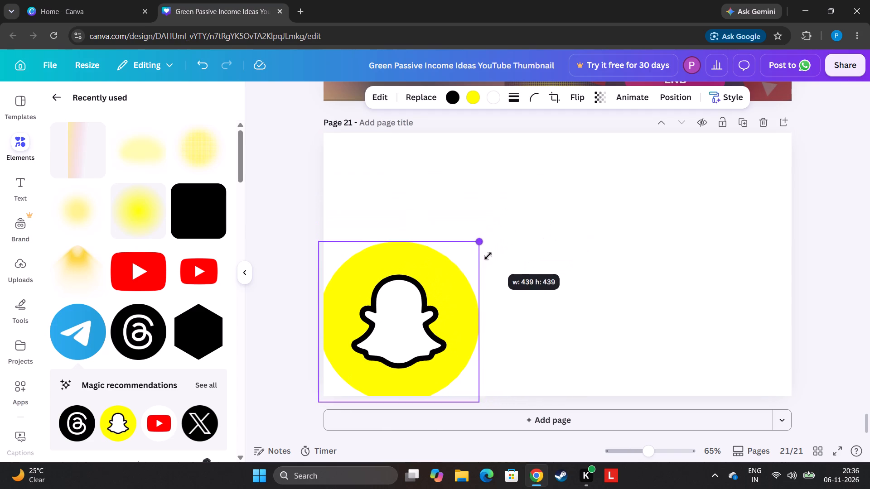
pyautogui.moveTo(488, 256); pyautogui.dragTo(482, 262)
pyautogui.moveTo(395, 311); pyautogui.dragTo(416, 281)
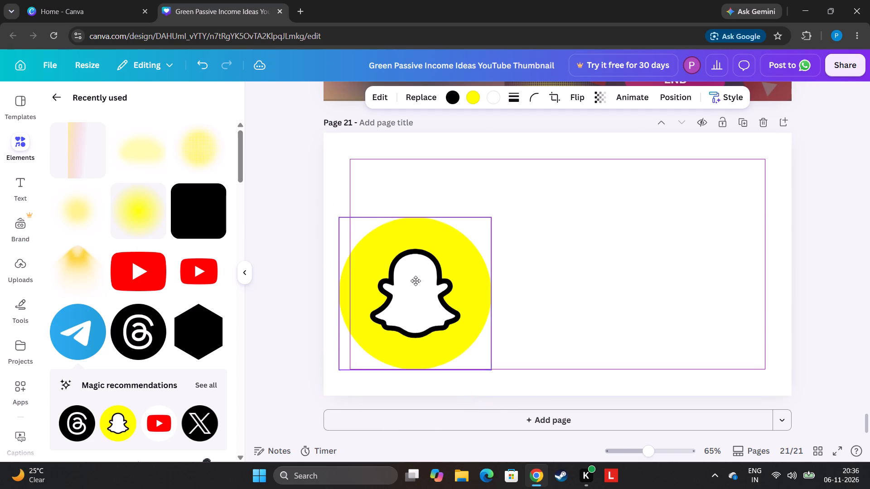
pyautogui.moveTo(416, 281); pyautogui.dragTo(416, 294)
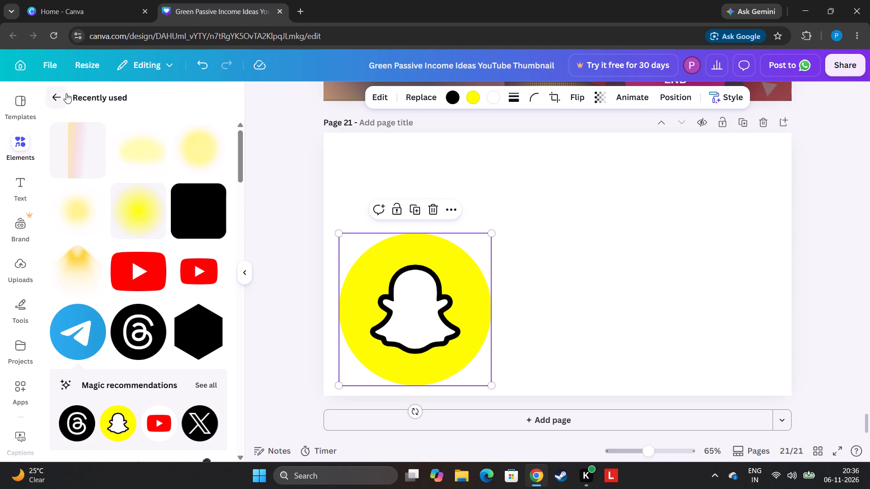
# Add the outlined Snapchat ghost, shrink it, place it near the page's top edge above the yellow logo and tilt it counter-clockwise.
pyautogui.click(66, 93)
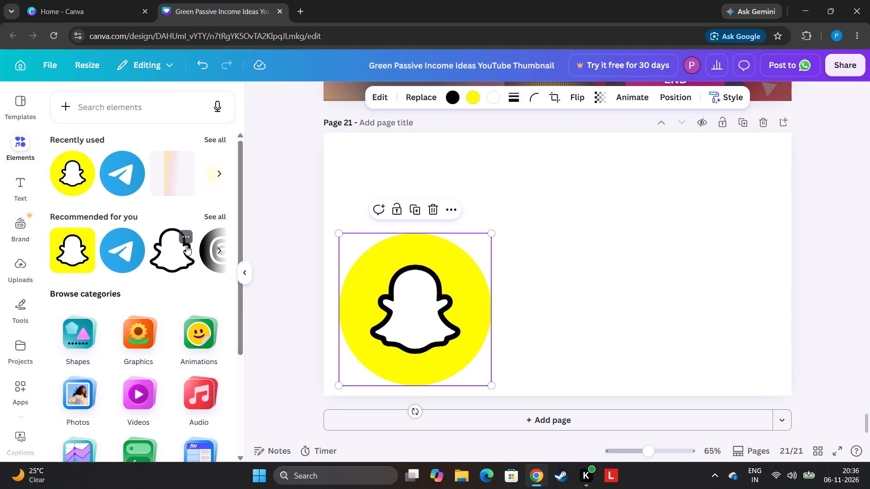
pyautogui.click(168, 258)
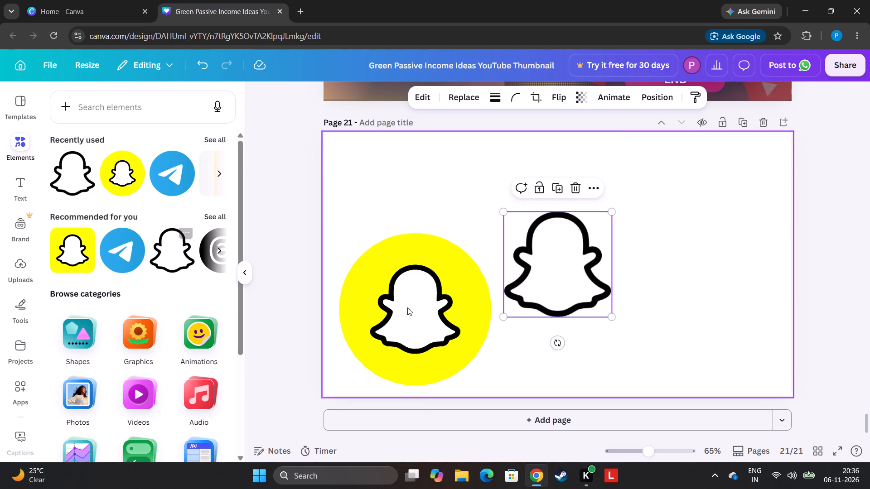
pyautogui.moveTo(613, 211); pyautogui.dragTo(565, 290)
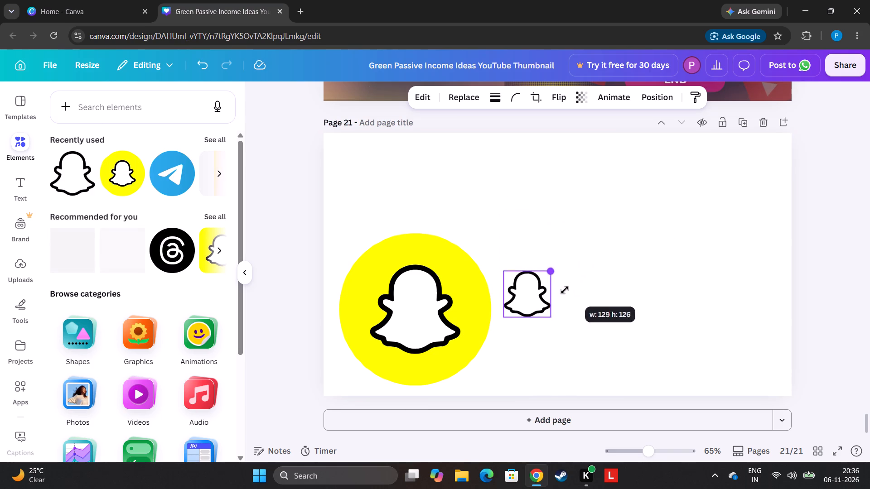
pyautogui.moveTo(565, 290); pyautogui.dragTo(559, 294)
pyautogui.moveTo(527, 307); pyautogui.dragTo(442, 169)
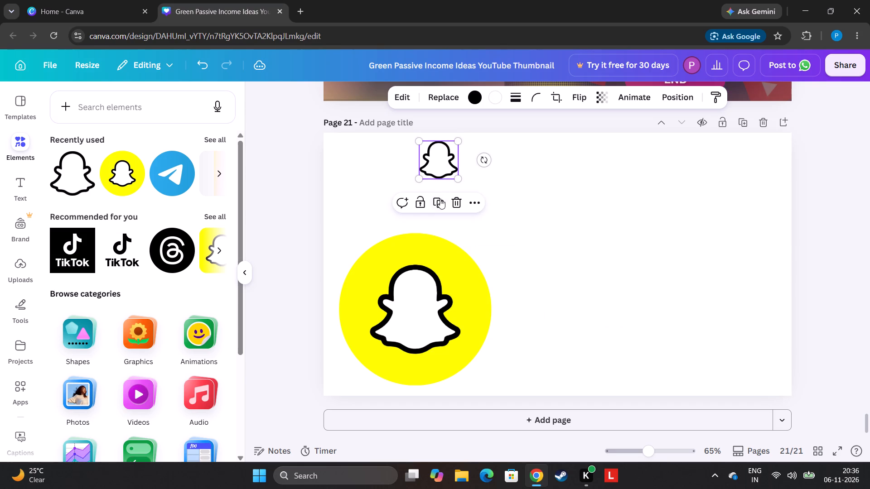
pyautogui.moveTo(487, 164); pyautogui.dragTo(483, 139)
# Set the small outlined ghost's transparency to 28.
pyautogui.click(588, 102)
pyautogui.click(575, 134)
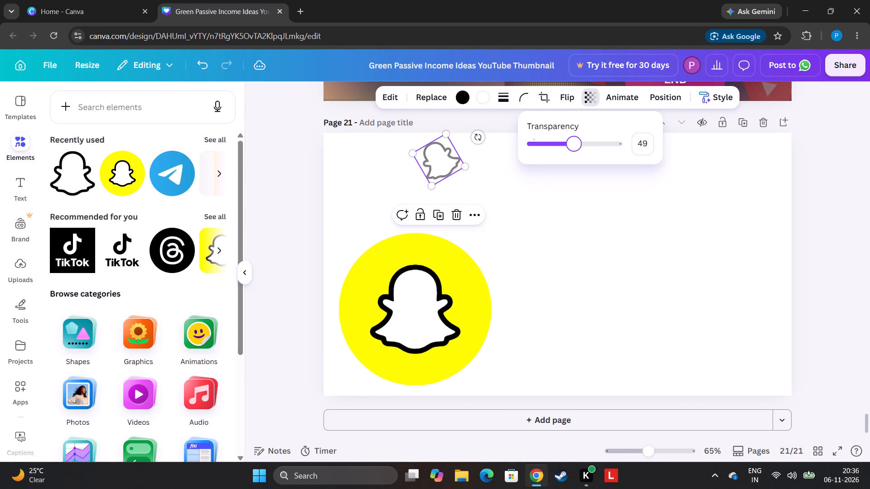
pyautogui.moveTo(570, 137); pyautogui.dragTo(556, 142)
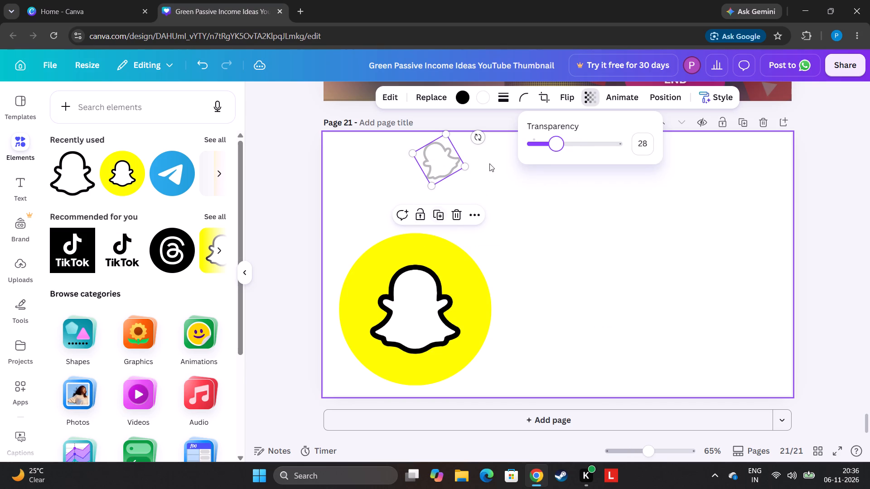
# Duplicate the faded ghost, place the copy in the page's top-right corner and tilt it clockwise.
pyautogui.click(441, 211)
pyautogui.moveTo(454, 160); pyautogui.dragTo(814, 189)
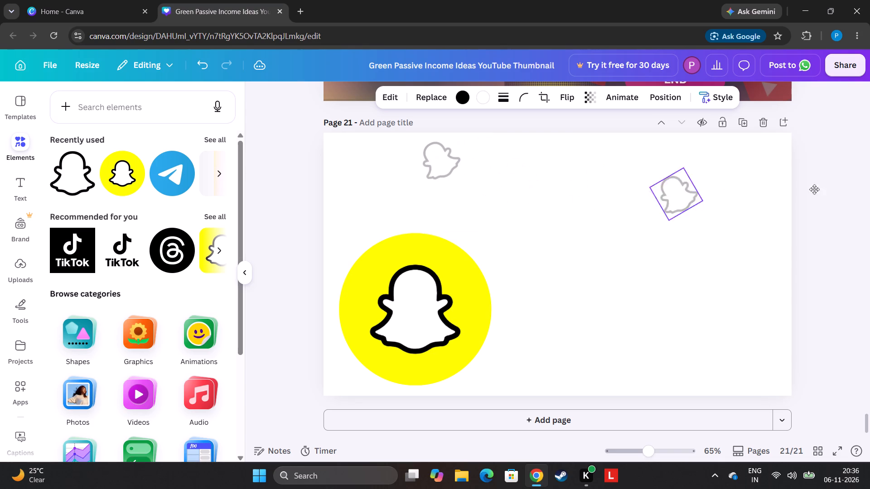
pyautogui.moveTo(814, 189); pyautogui.dragTo(753, 166)
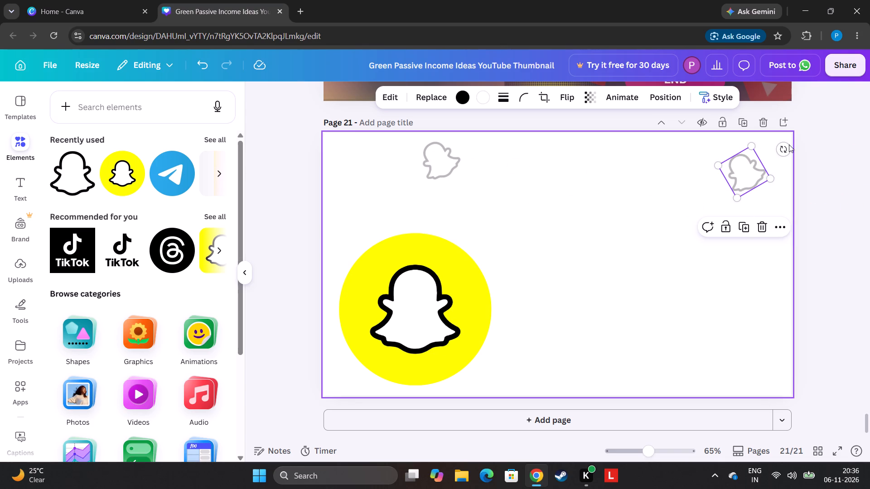
pyautogui.moveTo(783, 147); pyautogui.dragTo(771, 195)
pyautogui.moveTo(745, 171); pyautogui.dragTo(773, 152)
# Duplicate the top-right ghost, shrink and rotate the copy, and place it in the page's bottom-right corner.
pyautogui.click(774, 209)
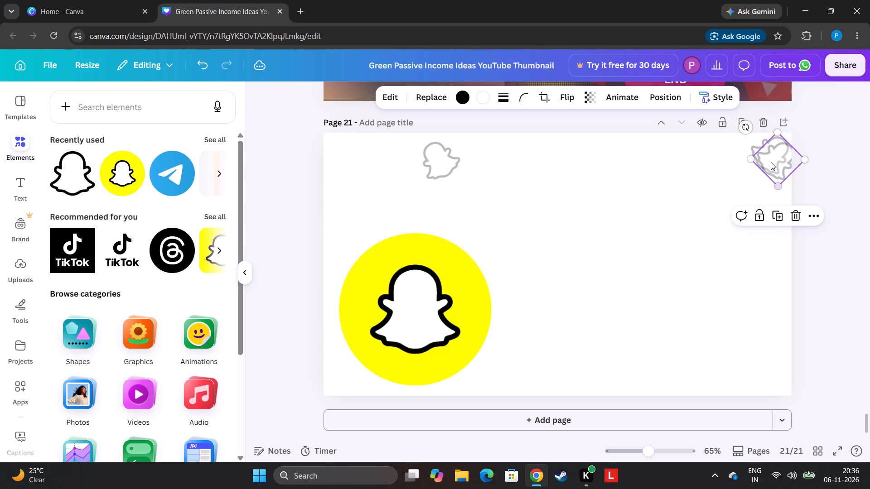
pyautogui.moveTo(771, 162); pyautogui.dragTo(537, 369)
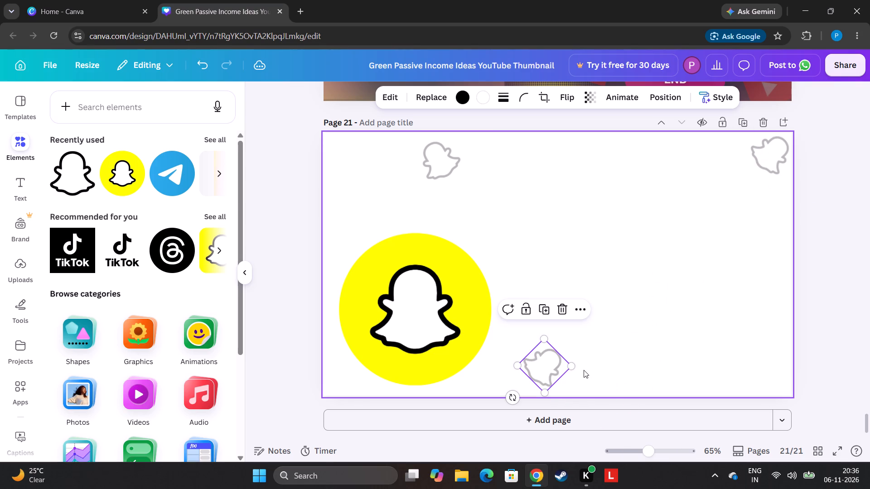
pyautogui.moveTo(574, 364); pyautogui.dragTo(552, 363)
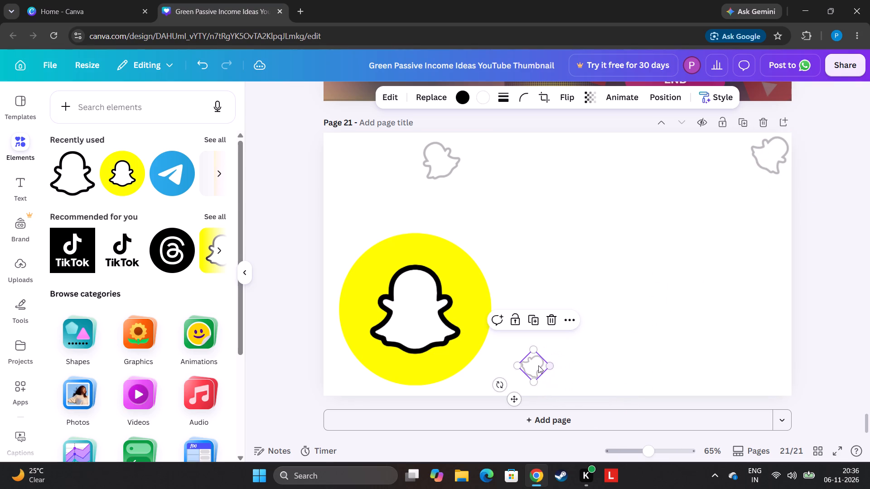
pyautogui.moveTo(533, 363); pyautogui.dragTo(473, 376)
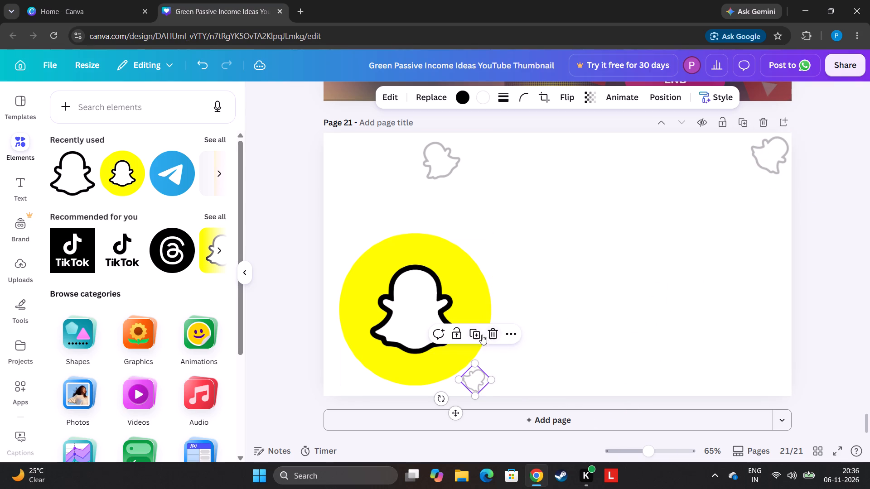
pyautogui.moveTo(438, 397); pyautogui.dragTo(515, 412)
pyautogui.moveTo(479, 377); pyautogui.dragTo(754, 374)
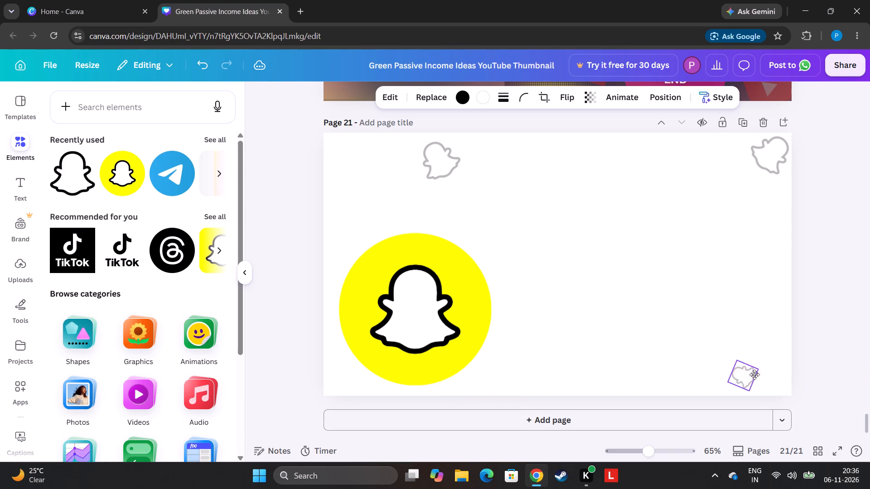
pyautogui.moveTo(754, 374); pyautogui.dragTo(780, 379)
# Duplicate the bottom-right ghost, place the copy near the page's left edge above the yellow logo, enlarge it slightly and adjust its tilt.
pyautogui.click(771, 337)
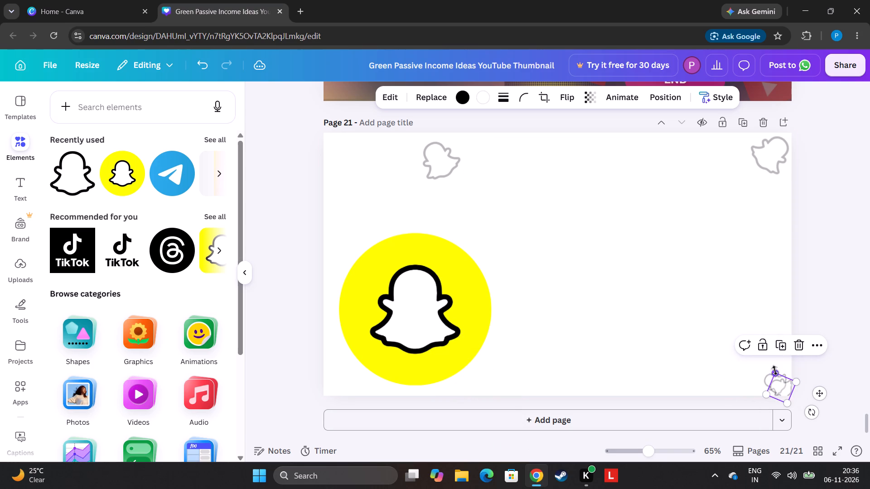
pyautogui.moveTo(783, 383); pyautogui.dragTo(372, 184)
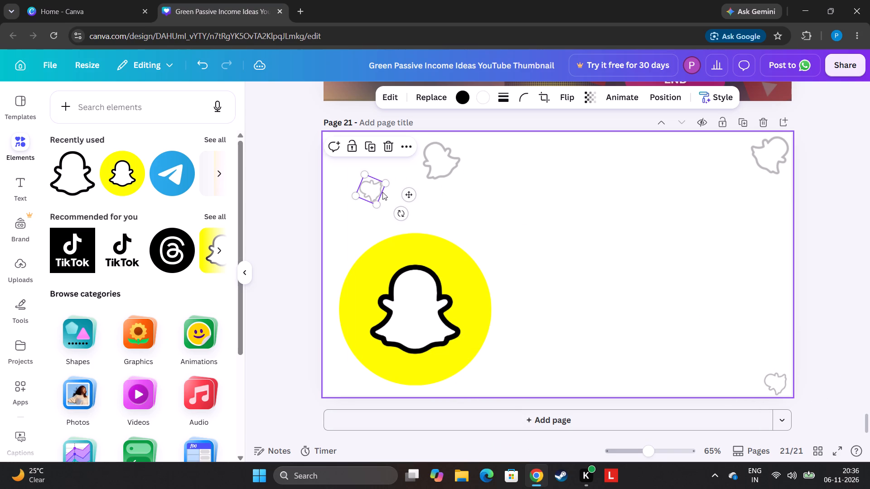
pyautogui.moveTo(383, 187); pyautogui.dragTo(396, 188)
pyautogui.moveTo(377, 183); pyautogui.dragTo(343, 188)
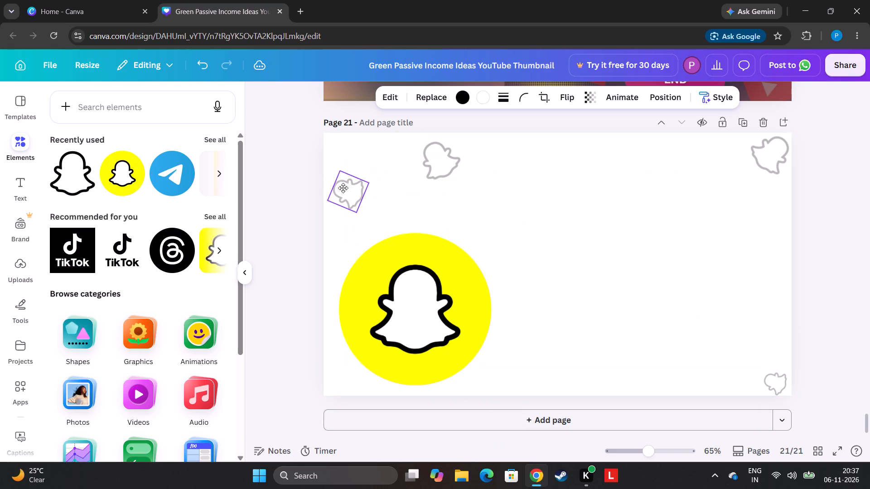
pyautogui.moveTo(343, 188); pyautogui.dragTo(346, 188)
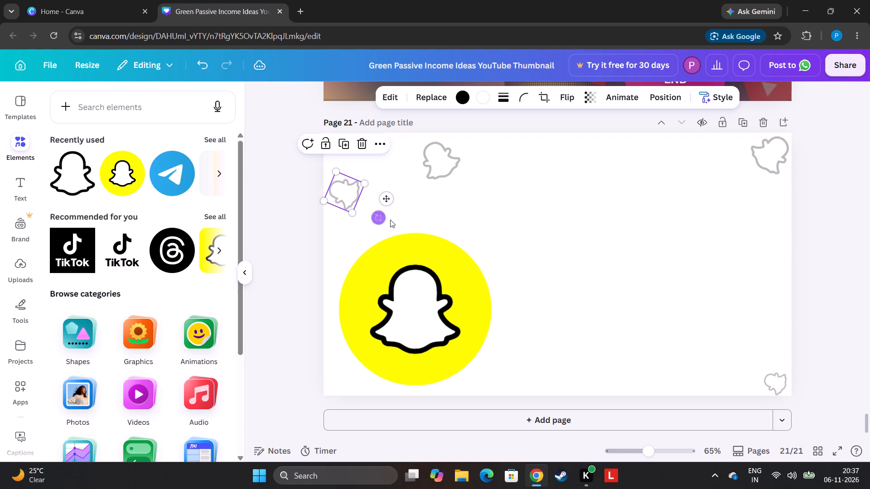
pyautogui.moveTo(380, 221); pyautogui.dragTo(377, 221)
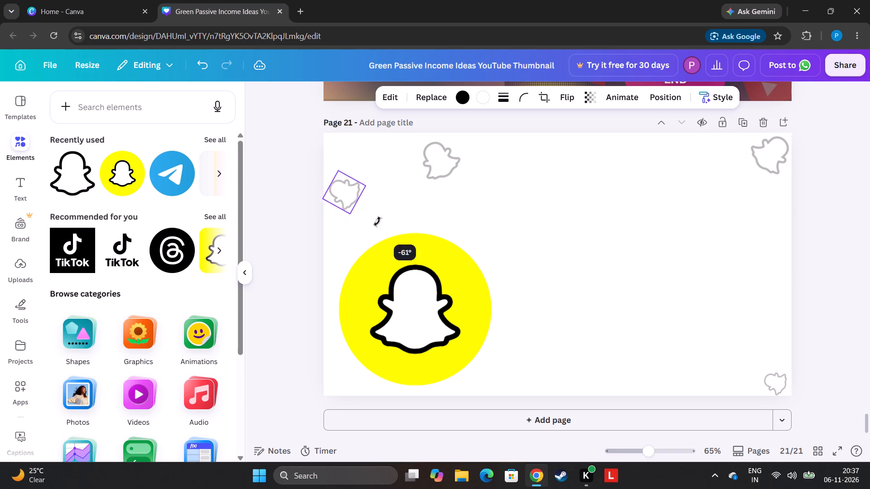
pyautogui.moveTo(377, 221); pyautogui.dragTo(326, 184)
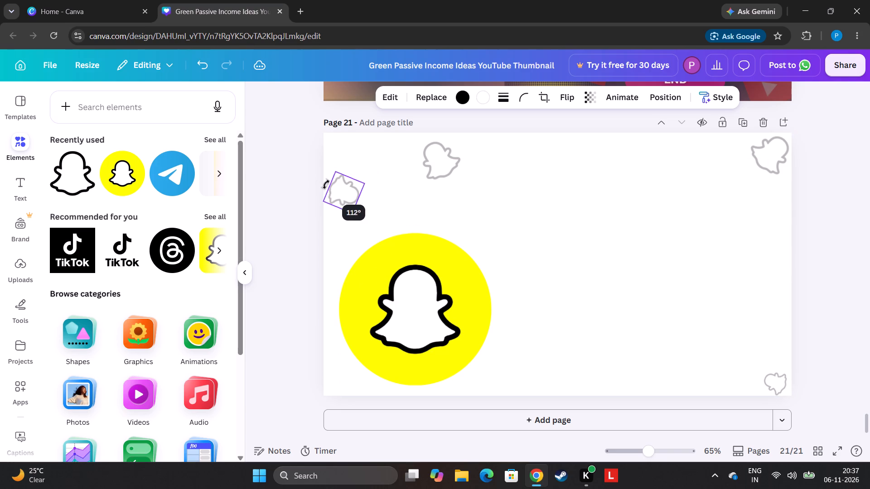
pyautogui.moveTo(326, 184); pyautogui.dragTo(403, 211)
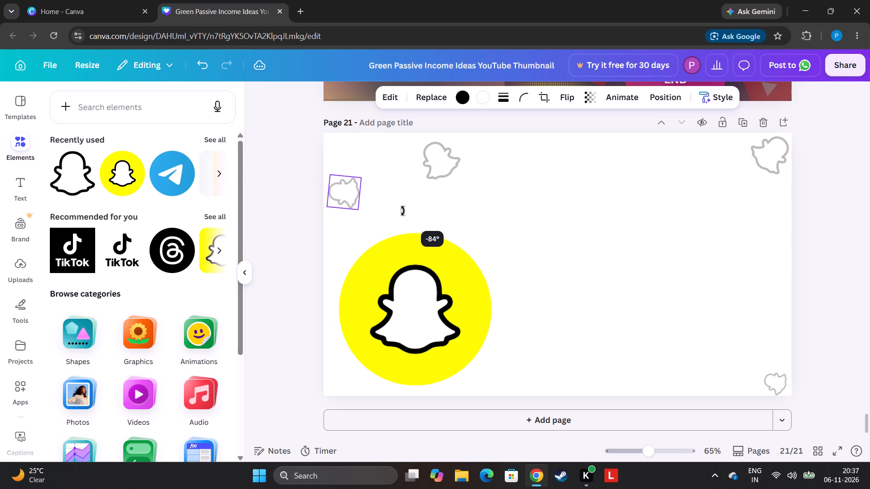
pyautogui.moveTo(403, 211); pyautogui.dragTo(397, 220)
# Duplicate the left-edge ghost, place the copy in the page's upper middle and enlarge it to about 130 by 127.
pyautogui.click(341, 141)
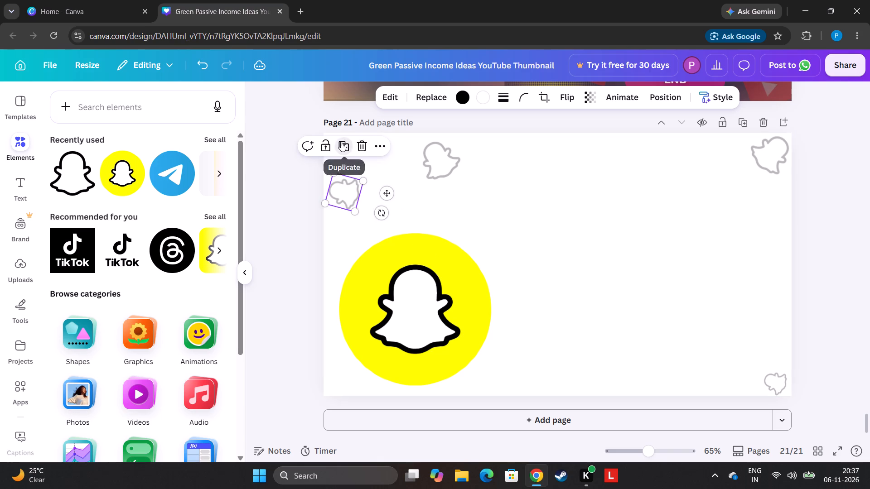
pyautogui.moveTo(351, 199); pyautogui.dragTo(508, 210)
pyautogui.click(561, 209)
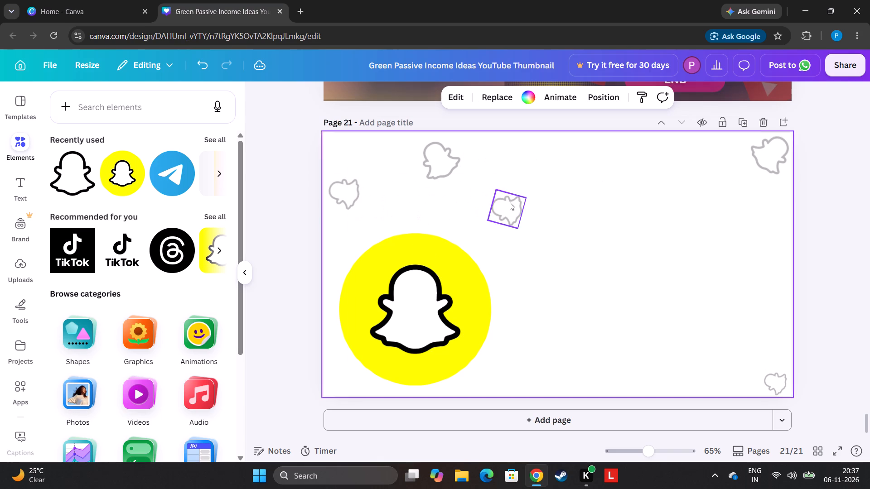
pyautogui.moveTo(508, 206); pyautogui.dragTo(530, 192)
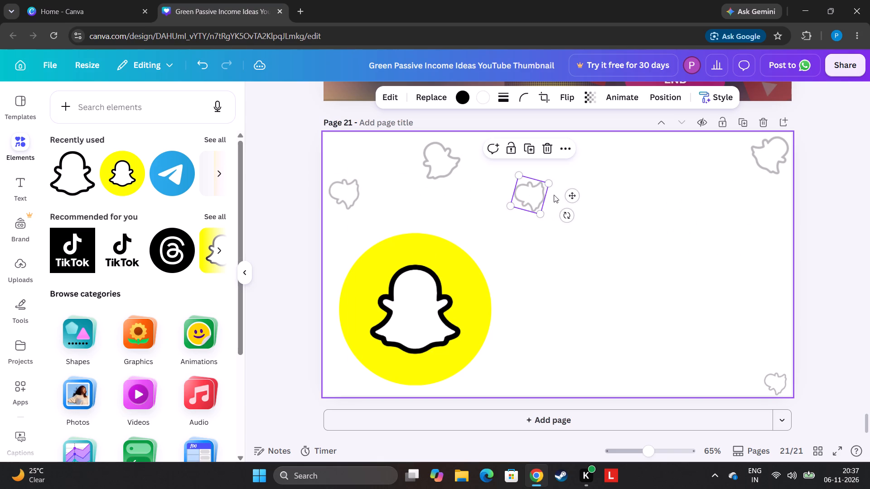
pyautogui.moveTo(540, 216); pyautogui.dragTo(540, 240)
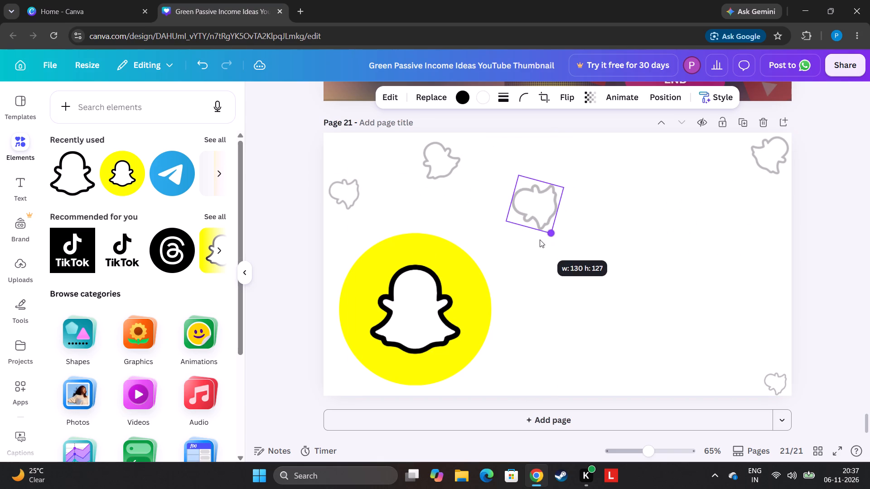
# Duplicate the large upper-middle ghost, shrink the copy, place it at the page's bottom edge and rotate it nearly upright with a slight counter-clockwise tilt.
pyautogui.click(527, 140)
pyautogui.click(528, 154)
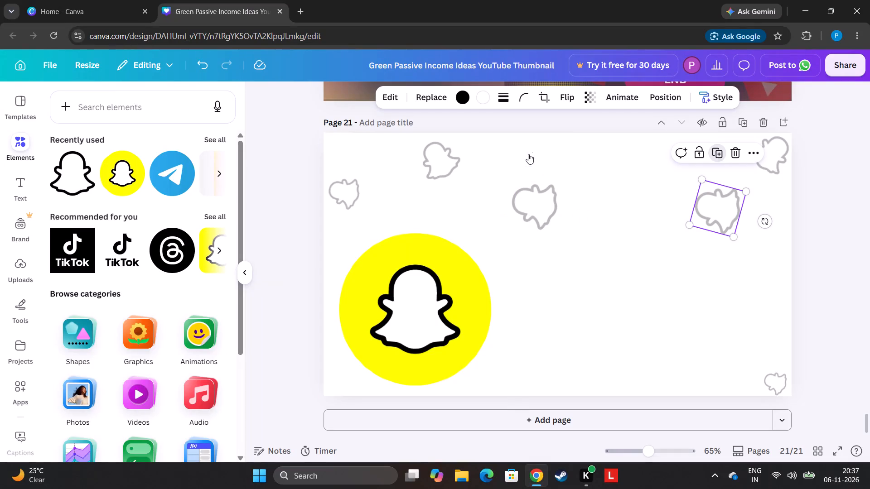
pyautogui.doubleClick(692, 221)
pyautogui.moveTo(691, 218); pyautogui.dragTo(694, 216)
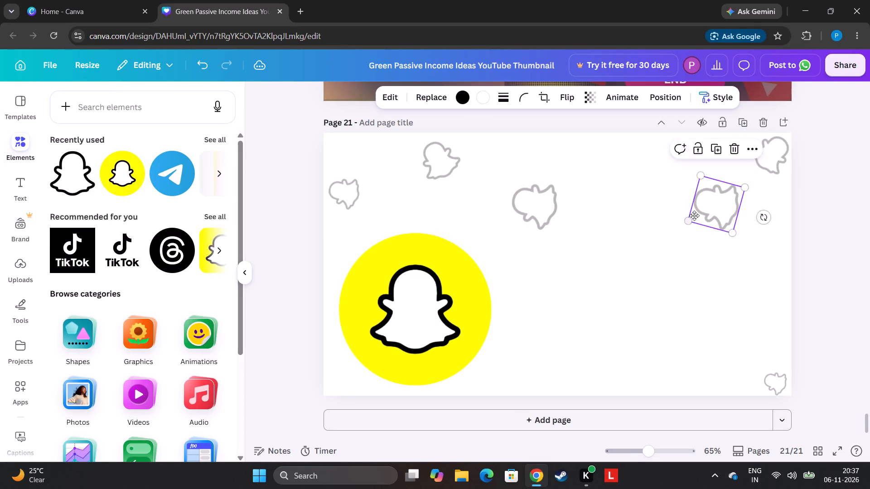
pyautogui.moveTo(694, 216); pyautogui.dragTo(596, 369)
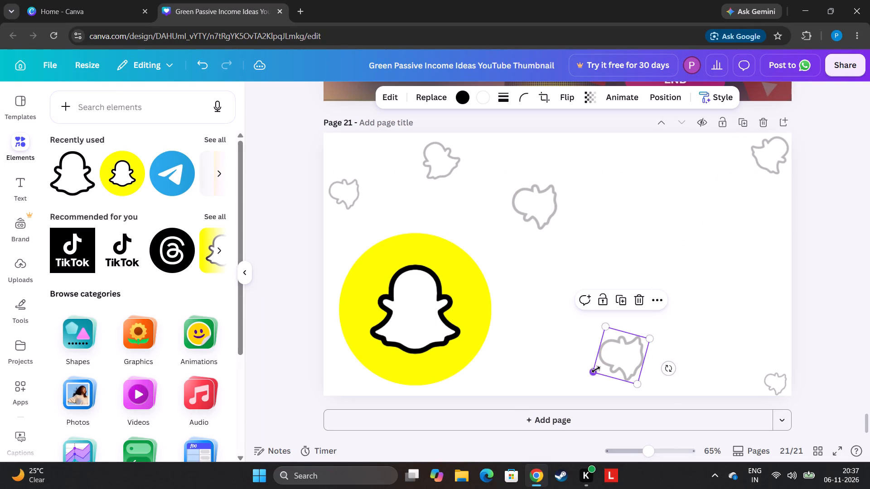
pyautogui.moveTo(595, 373); pyautogui.dragTo(616, 361)
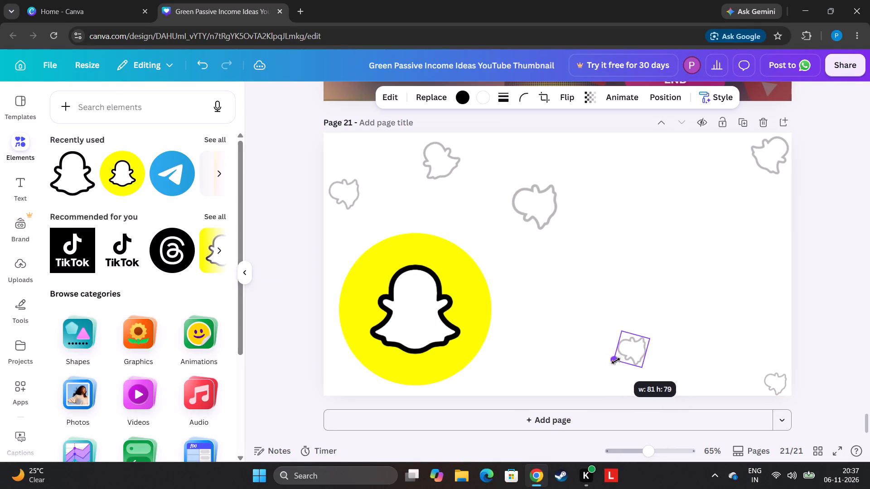
pyautogui.moveTo(616, 361); pyautogui.dragTo(622, 355)
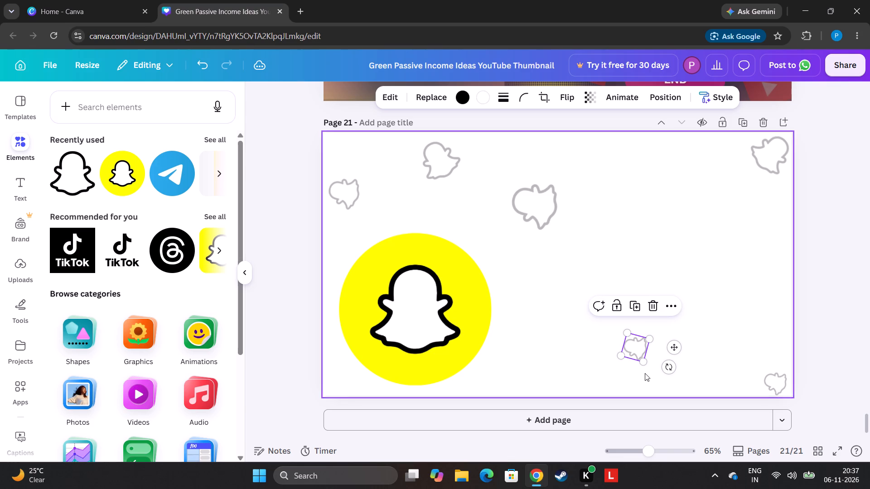
pyautogui.moveTo(665, 369); pyautogui.dragTo(650, 384)
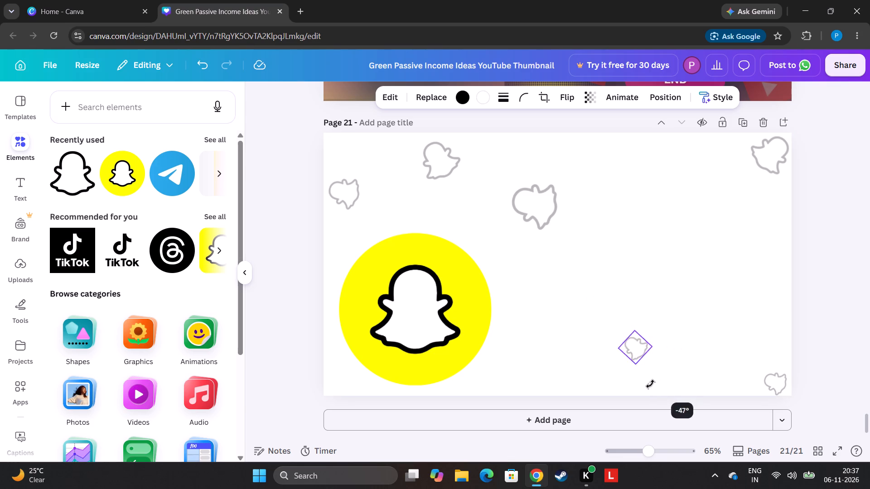
pyautogui.moveTo(650, 384); pyautogui.dragTo(624, 398)
pyautogui.moveTo(638, 348); pyautogui.dragTo(622, 398)
pyautogui.moveTo(619, 397); pyautogui.dragTo(611, 382)
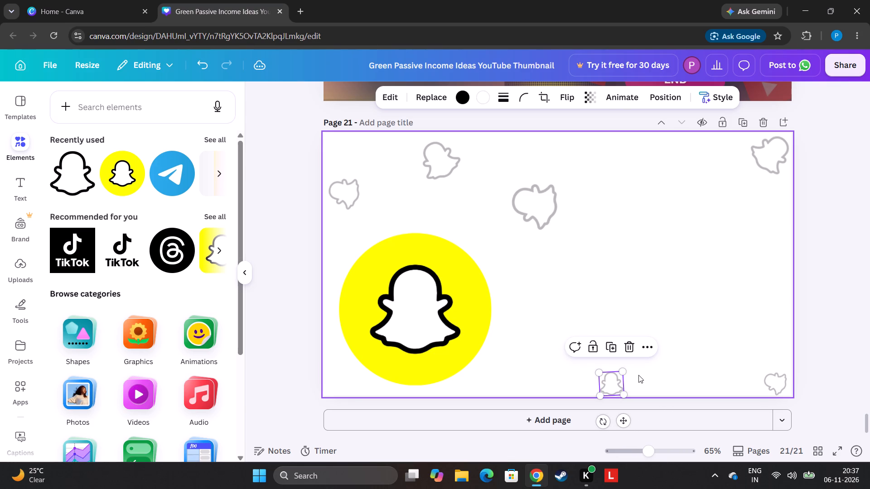
pyautogui.moveTo(623, 371); pyautogui.dragTo(623, 350)
pyautogui.moveTo(614, 422); pyautogui.dragTo(620, 436)
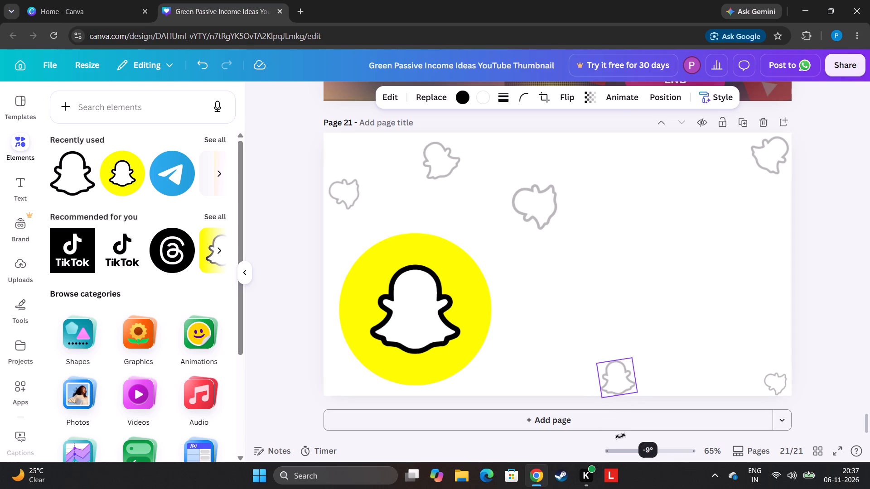
pyautogui.moveTo(620, 436); pyautogui.dragTo(632, 449)
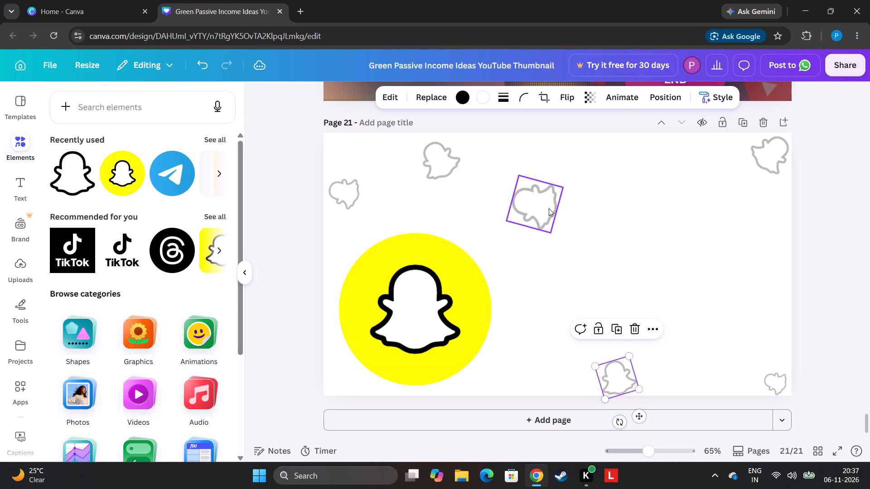
# Duplicate the large upper-middle ghost, rotate the copy nearly upright and place it near the middle of the page's right edge.
pyautogui.click(549, 208)
pyautogui.click(534, 150)
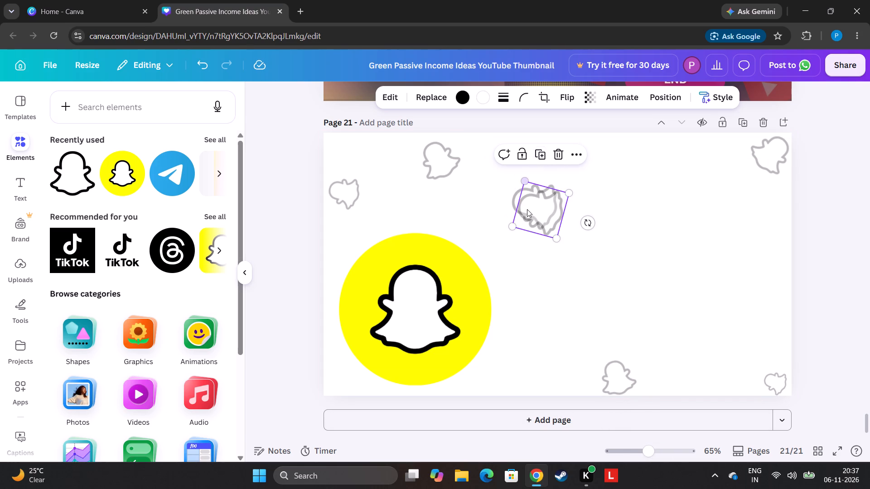
pyautogui.moveTo(527, 209); pyautogui.dragTo(654, 227)
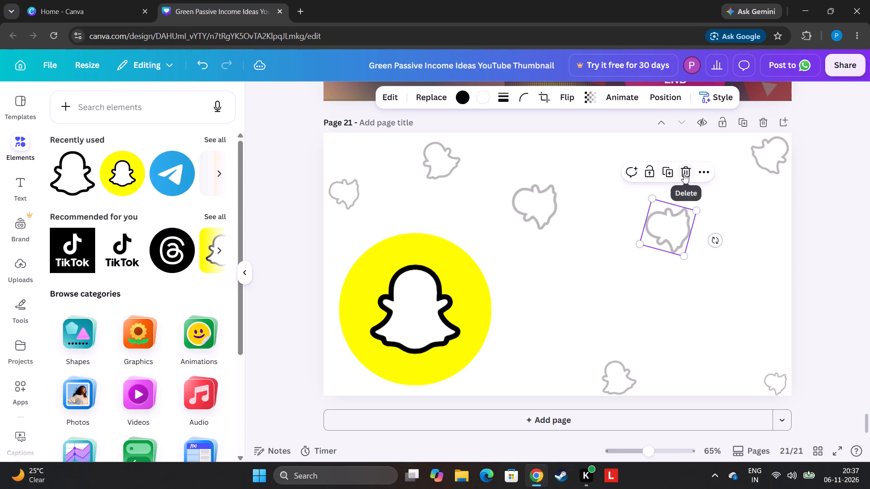
pyautogui.moveTo(722, 240); pyautogui.dragTo(692, 285)
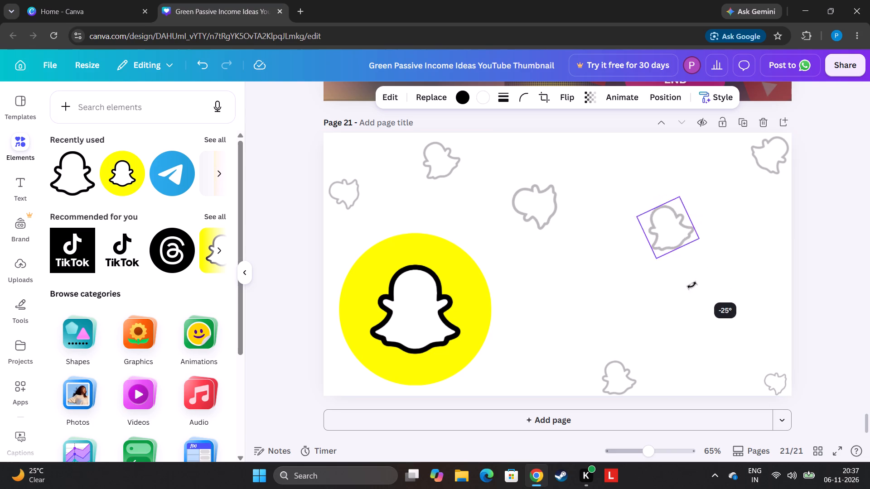
pyautogui.moveTo(692, 285); pyautogui.dragTo(682, 290)
pyautogui.moveTo(671, 224); pyautogui.dragTo(602, 278)
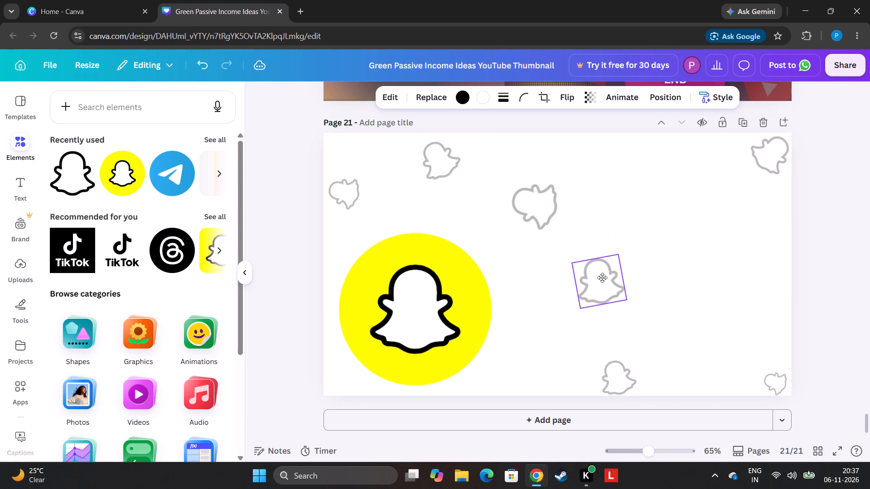
pyautogui.moveTo(602, 278); pyautogui.dragTo(683, 267)
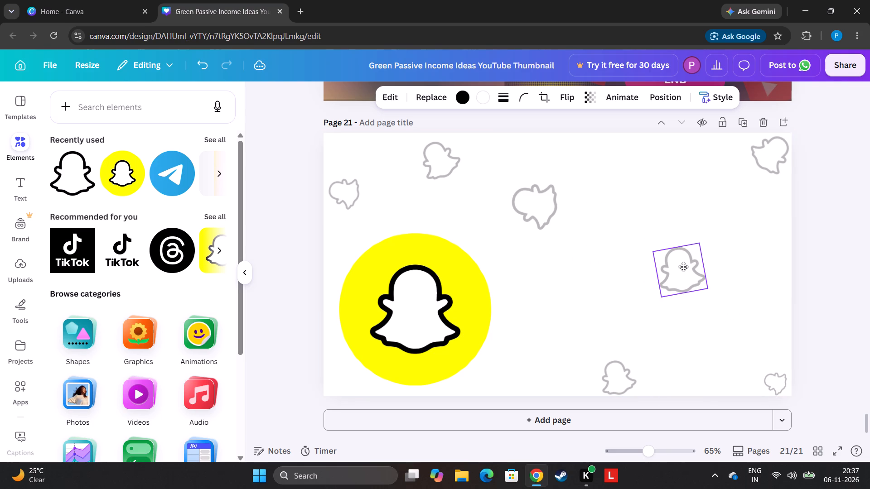
pyautogui.moveTo(683, 267); pyautogui.dragTo(761, 246)
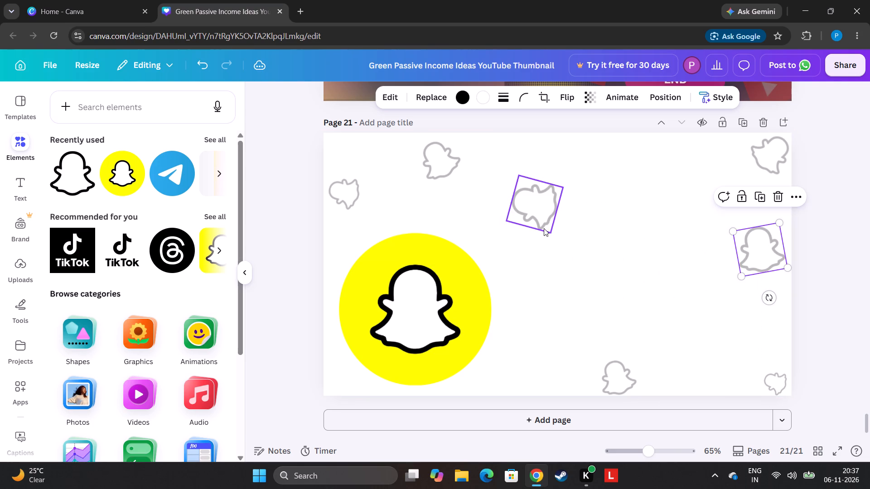
# Shift the large upper-middle ghost slightly right and rotate it a little clockwise.
pyautogui.moveTo(544, 228); pyautogui.dragTo(554, 230)
pyautogui.moveTo(593, 217); pyautogui.dragTo(593, 228)
# Duplicate the large upper-middle ghost, place the copy at the page's bottom edge beside the yellow logo and shrink it.
pyautogui.click(545, 148)
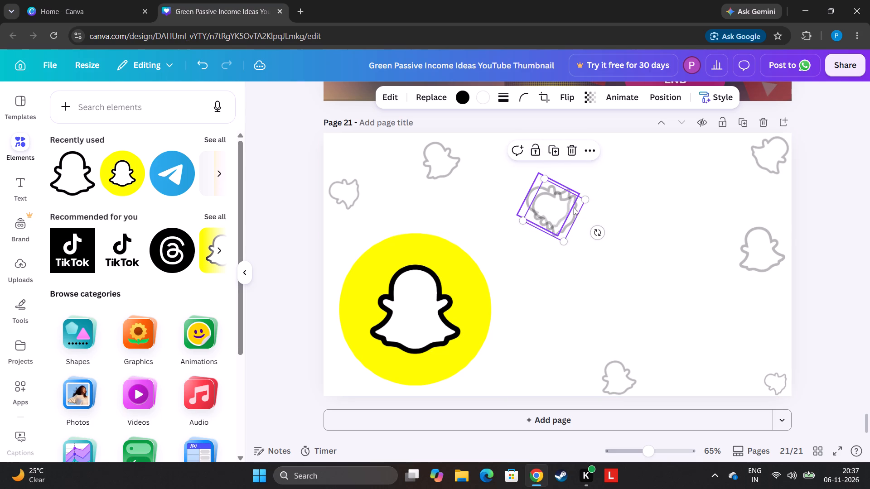
pyautogui.moveTo(574, 201); pyautogui.dragTo(556, 353)
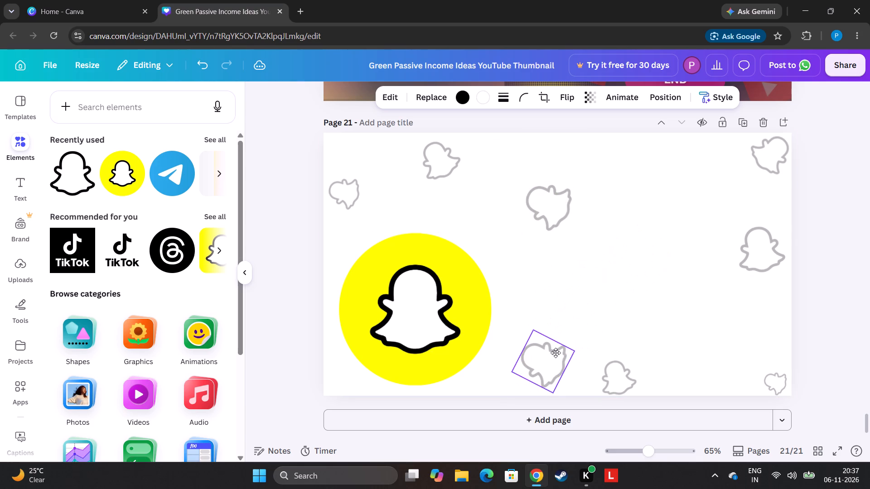
pyautogui.moveTo(556, 353); pyautogui.dragTo(522, 364)
pyautogui.moveTo(495, 340); pyautogui.dragTo(508, 349)
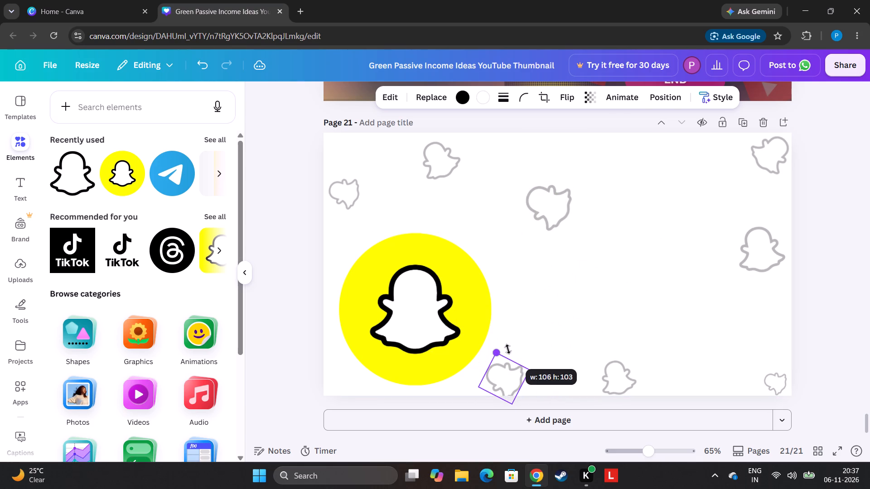
pyautogui.moveTo(508, 349); pyautogui.dragTo(510, 351)
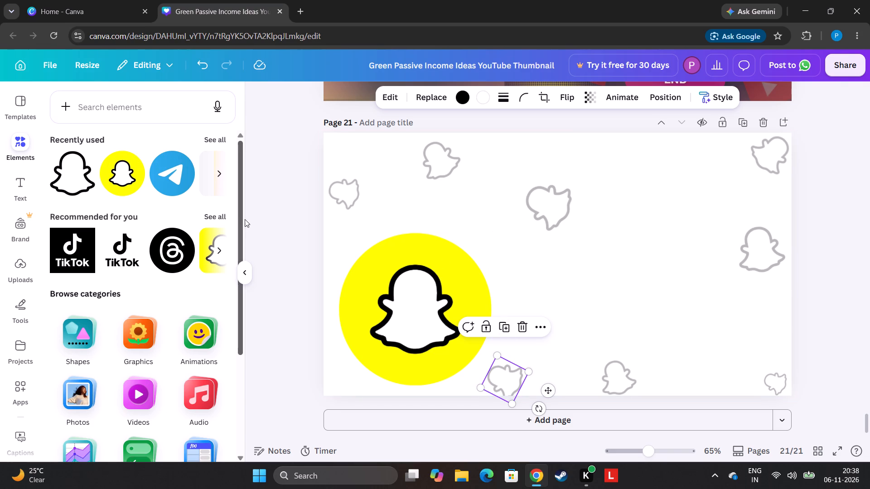
# Look through the element categories and the full list of recommended graphics.
pyautogui.moveTo(239, 200); pyautogui.dragTo(219, 329)
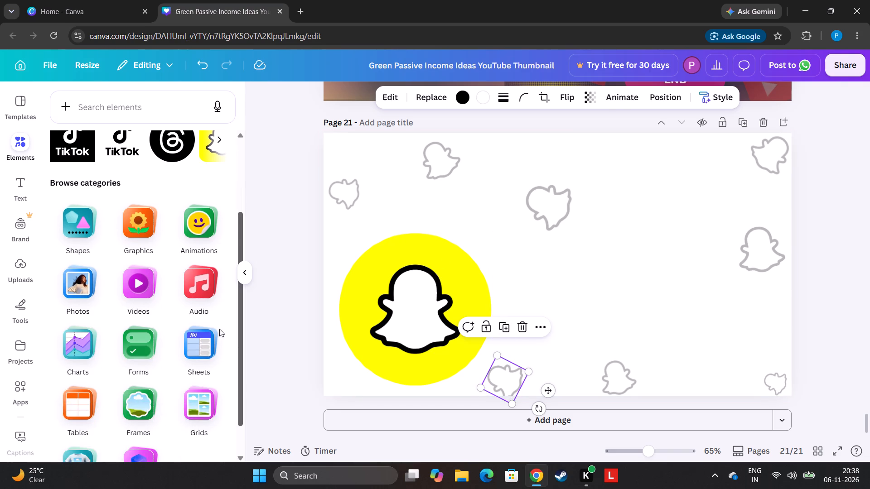
pyautogui.moveTo(219, 329); pyautogui.dragTo(218, 199)
pyautogui.click(214, 213)
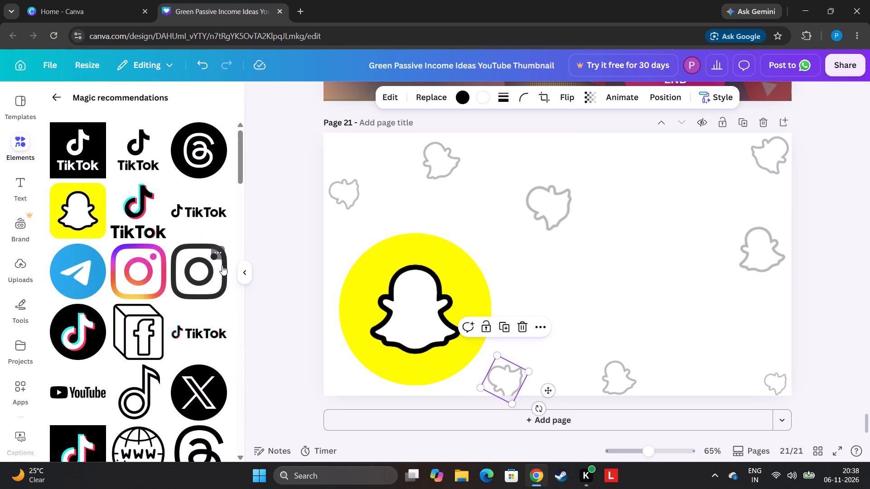
pyautogui.moveTo(239, 180); pyautogui.dragTo(253, 272)
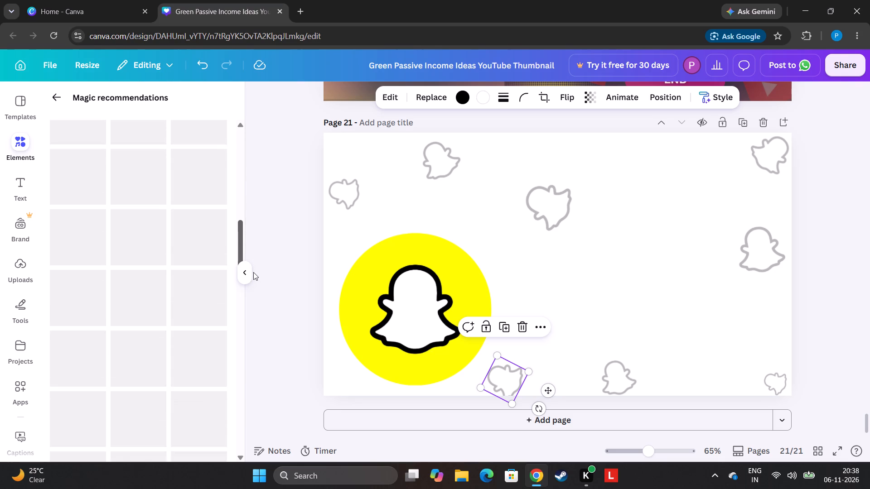
pyautogui.moveTo(253, 272); pyautogui.dragTo(238, 184)
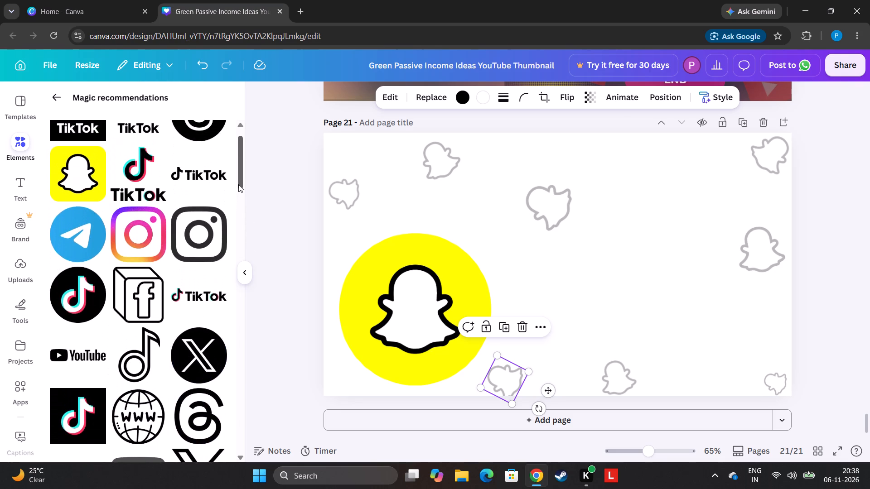
pyautogui.moveTo(238, 180); pyautogui.dragTo(242, 151)
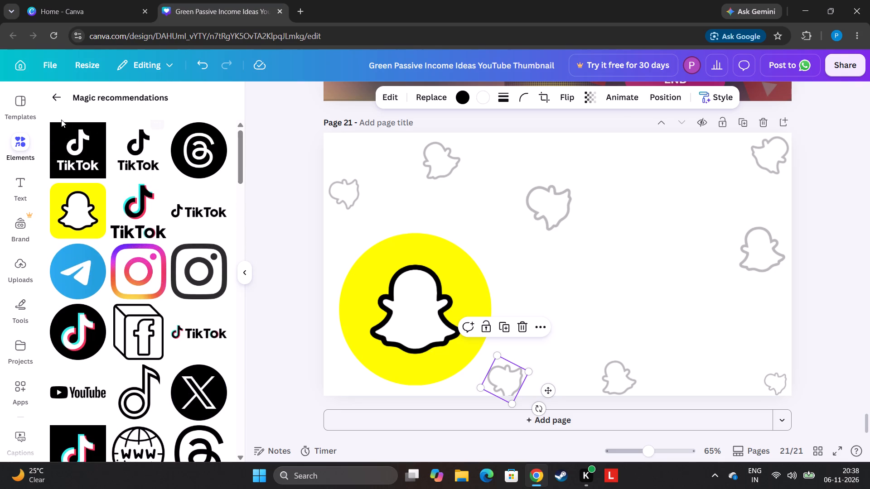
pyautogui.click(59, 107)
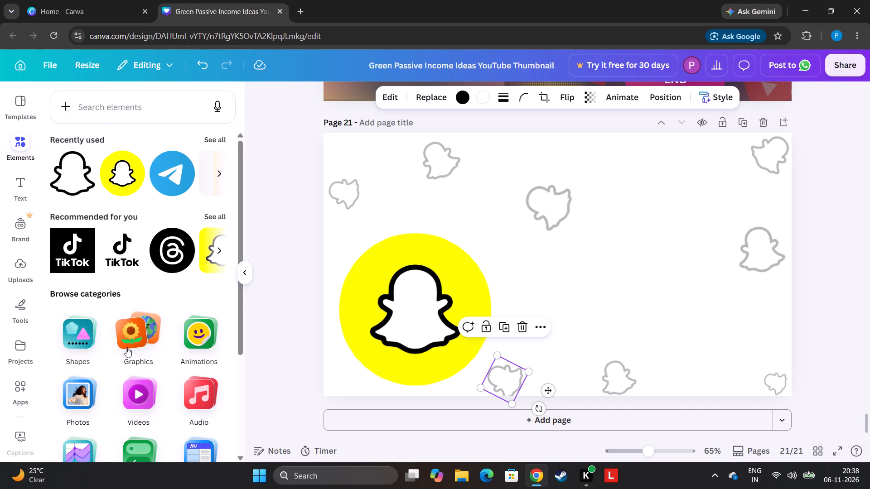
# Add a default heading text box to page 21.
pyautogui.click(2, 198)
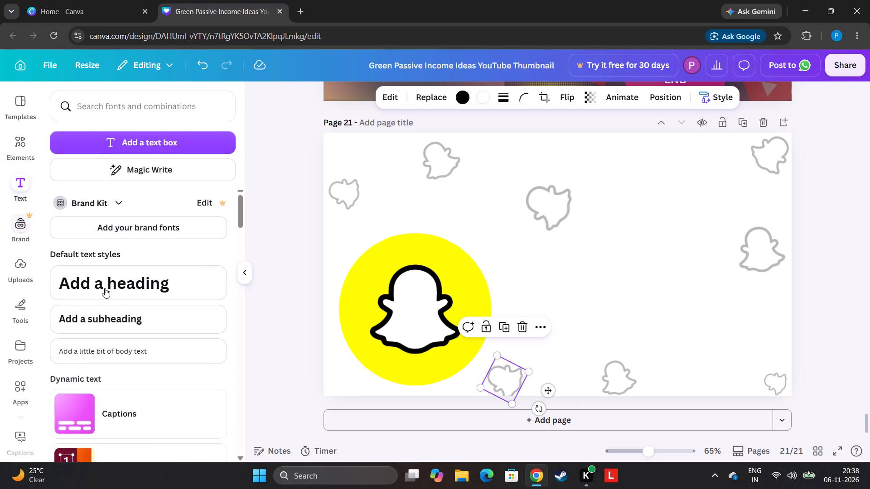
pyautogui.click(148, 295)
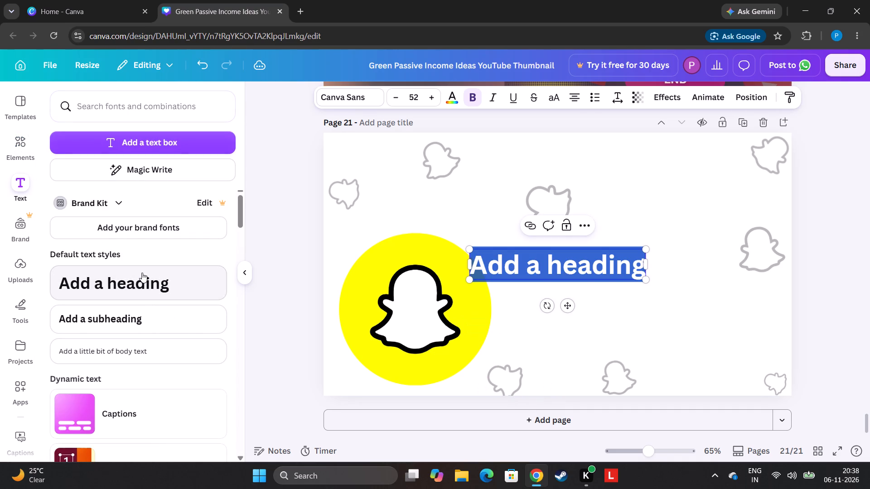
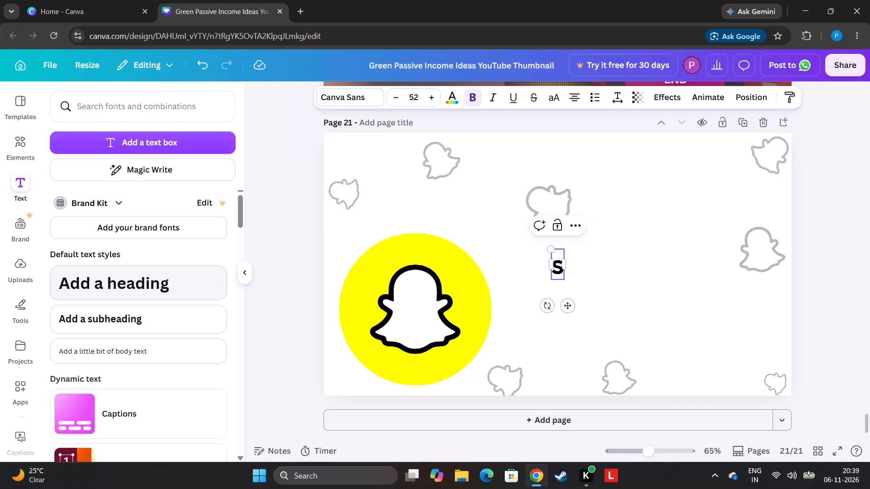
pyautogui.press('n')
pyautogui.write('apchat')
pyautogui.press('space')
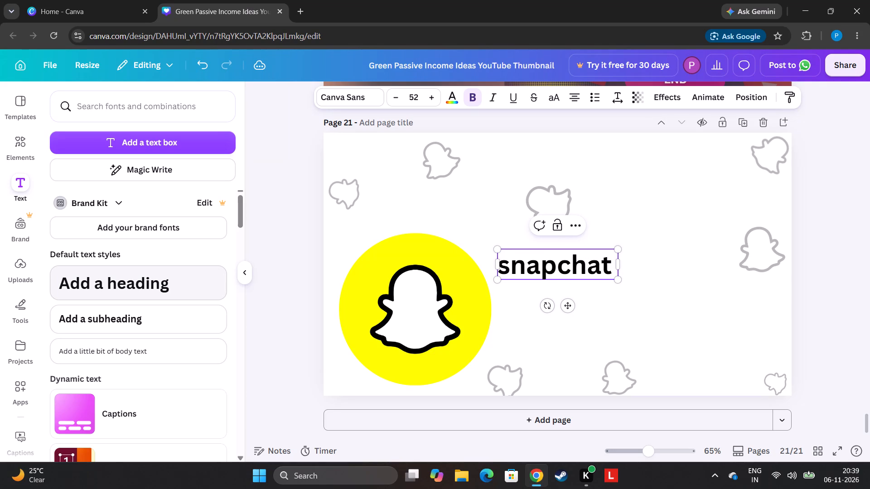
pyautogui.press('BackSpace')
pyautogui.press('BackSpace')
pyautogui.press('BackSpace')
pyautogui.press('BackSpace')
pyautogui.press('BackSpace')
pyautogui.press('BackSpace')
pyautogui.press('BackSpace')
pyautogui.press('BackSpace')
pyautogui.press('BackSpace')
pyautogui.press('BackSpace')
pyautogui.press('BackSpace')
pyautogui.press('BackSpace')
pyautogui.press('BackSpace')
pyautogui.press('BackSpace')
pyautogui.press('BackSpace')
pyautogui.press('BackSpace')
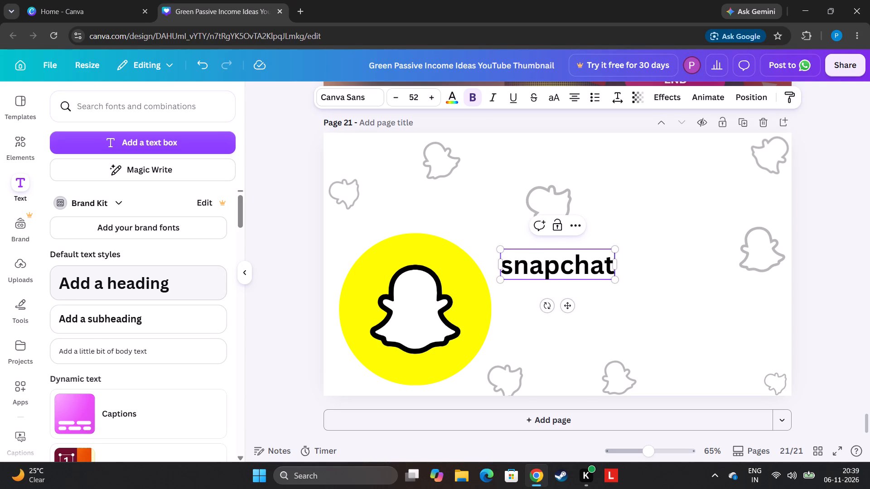
# Enter "five secret about snapchat nobody know" as the heading text on page 21.
pyautogui.press('f')
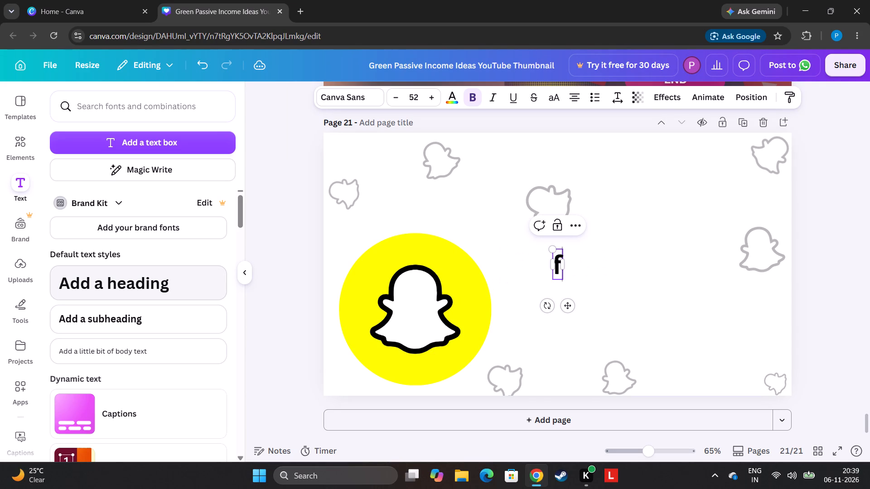
pyautogui.press('i')
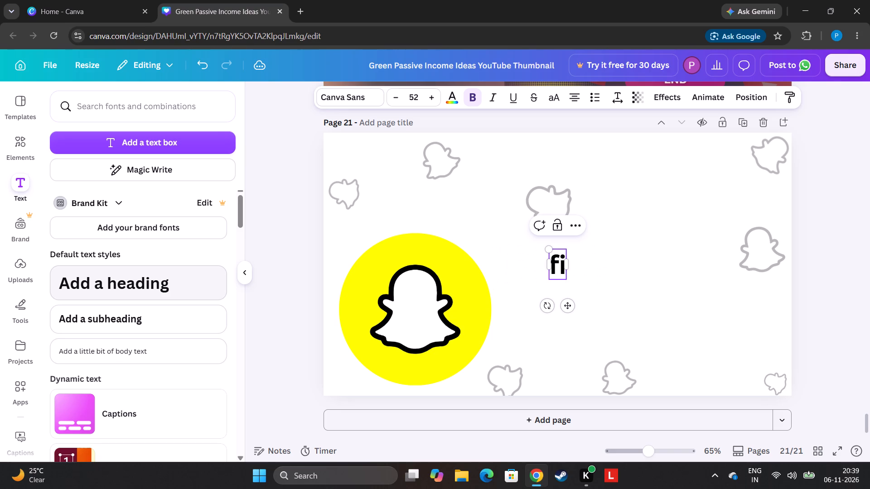
pyautogui.write('ve')
pyautogui.press('space')
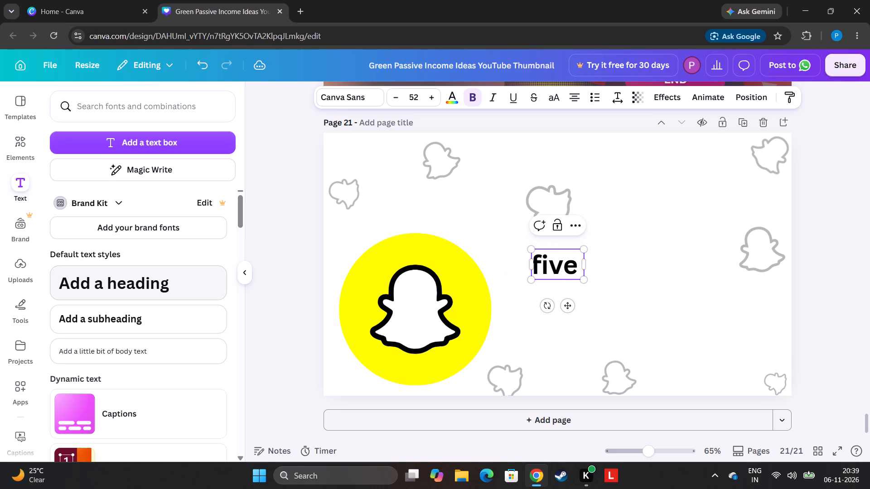
pyautogui.write('ser')
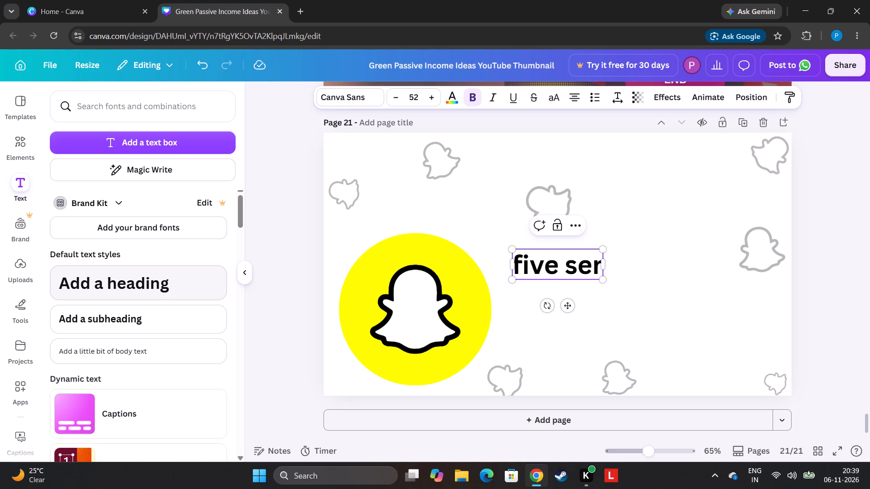
pyautogui.press('BackSpace')
pyautogui.press('BackSpace')
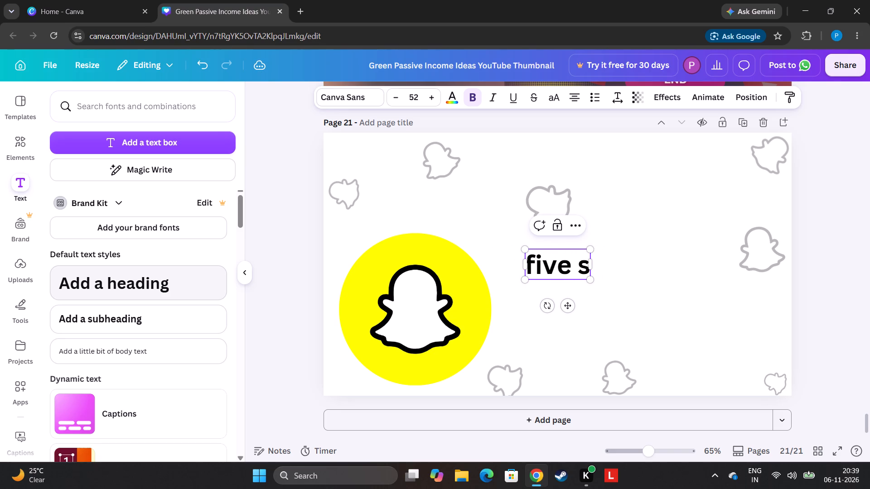
pyautogui.write('ecret a')
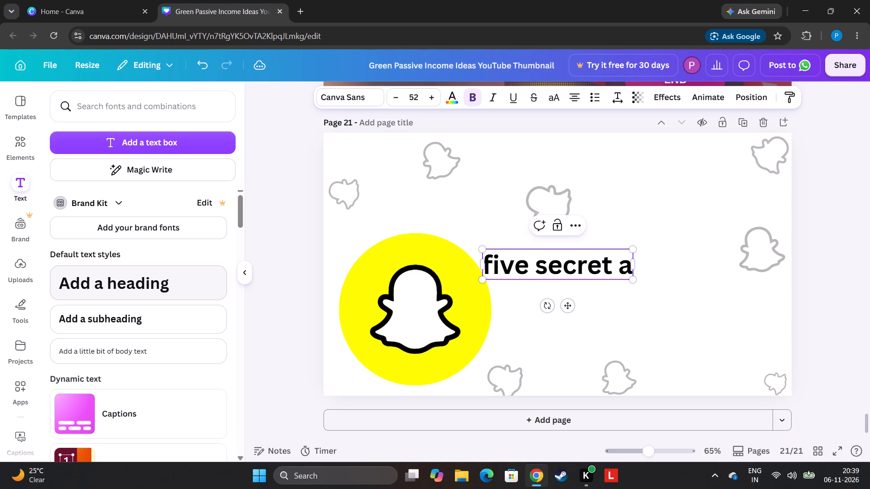
pyautogui.write('bout')
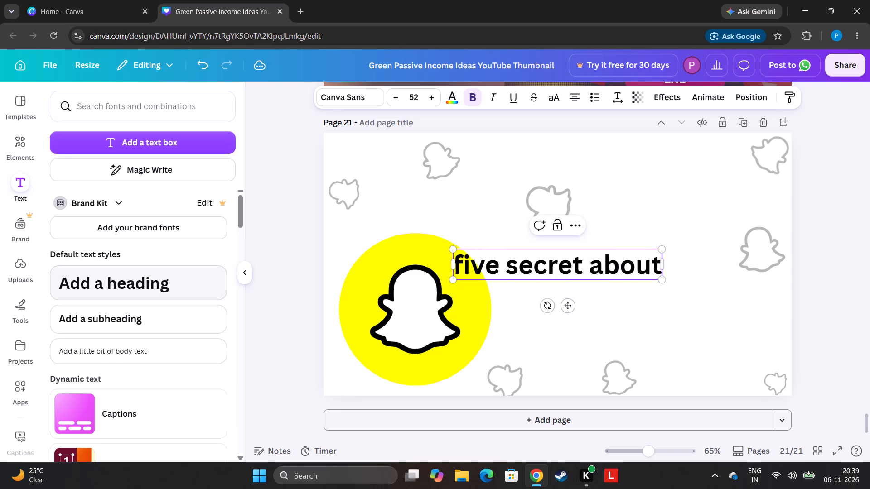
pyautogui.press('space')
pyautogui.press('s')
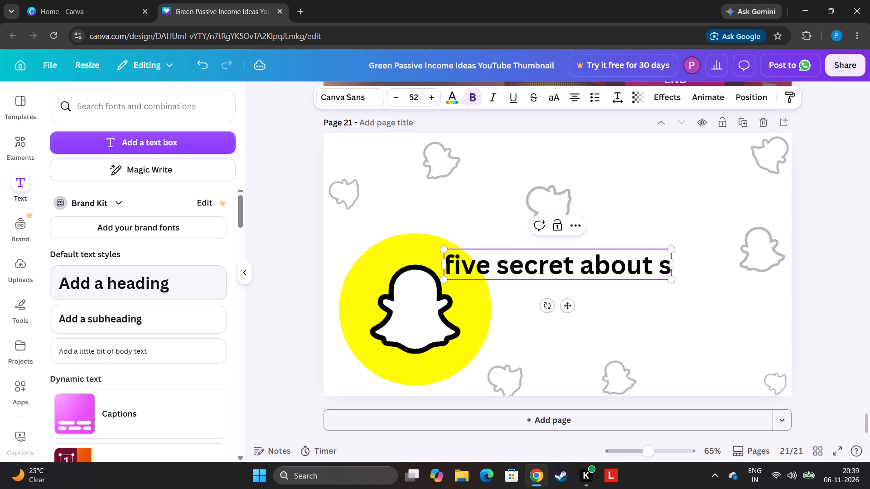
pyautogui.write('na')
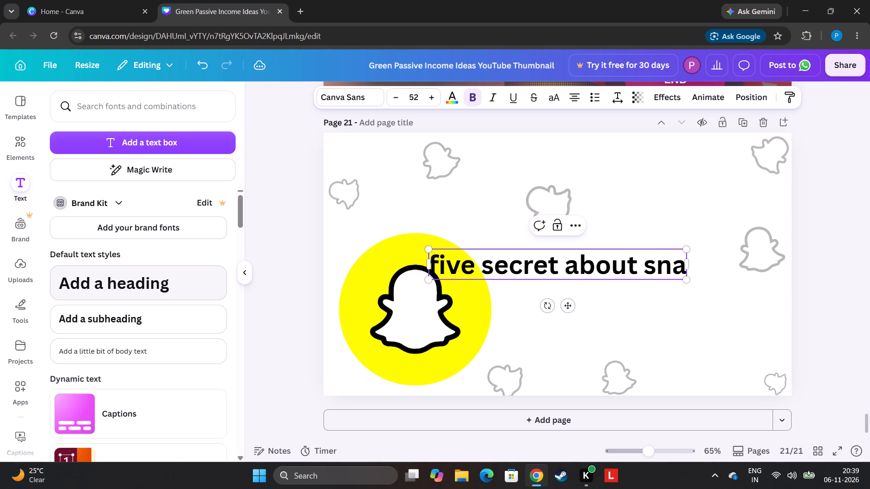
pyautogui.press('p')
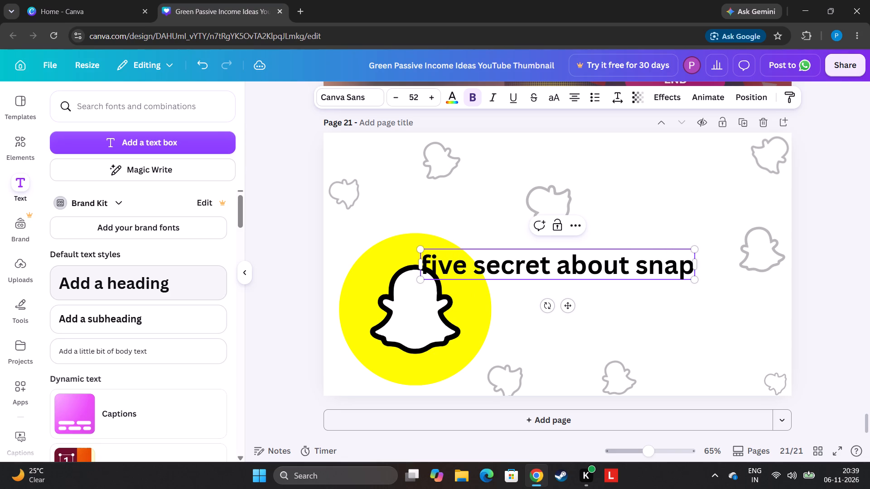
pyautogui.write('chat no')
pyautogui.write('bo')
pyautogui.press('d')
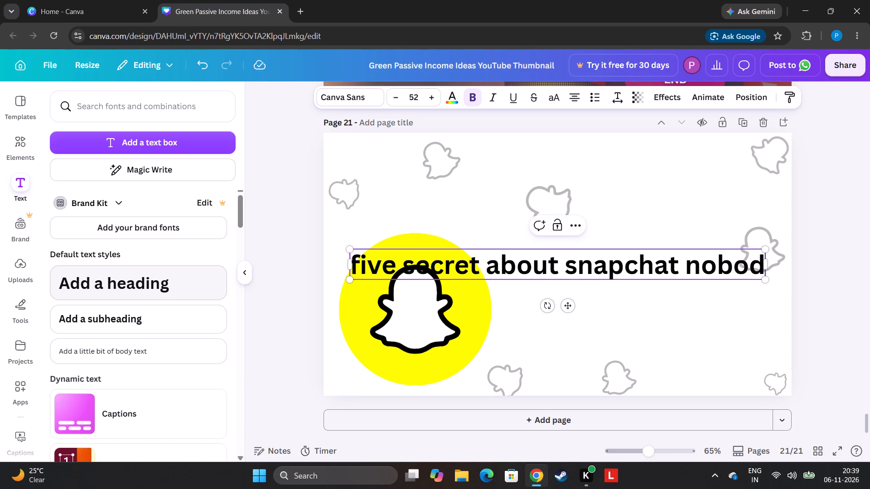
pyautogui.press('y')
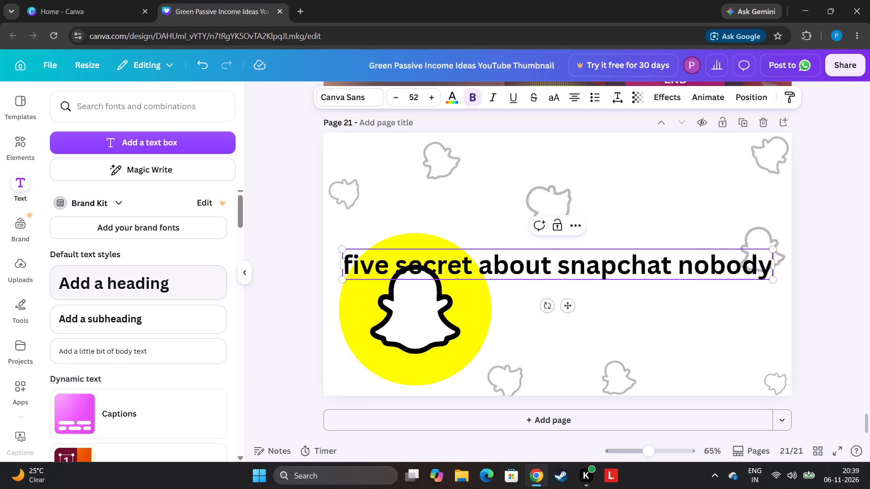
pyautogui.press('space')
pyautogui.write('k')
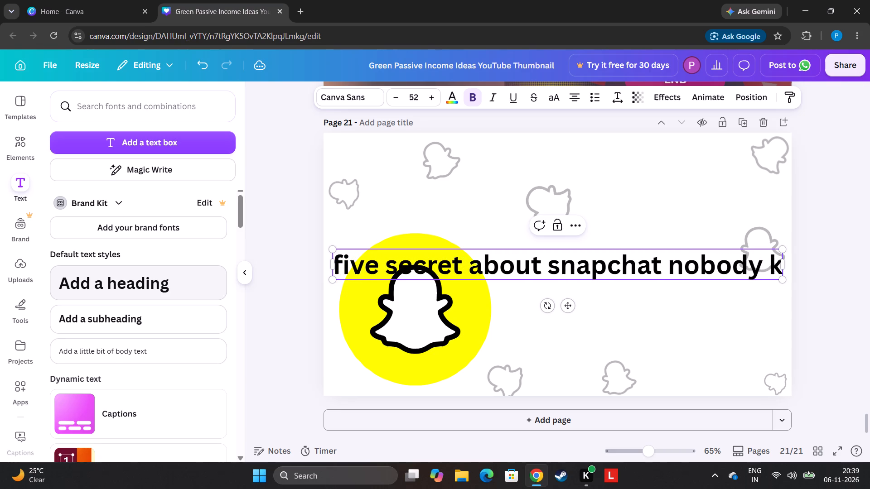
pyautogui.write('no')
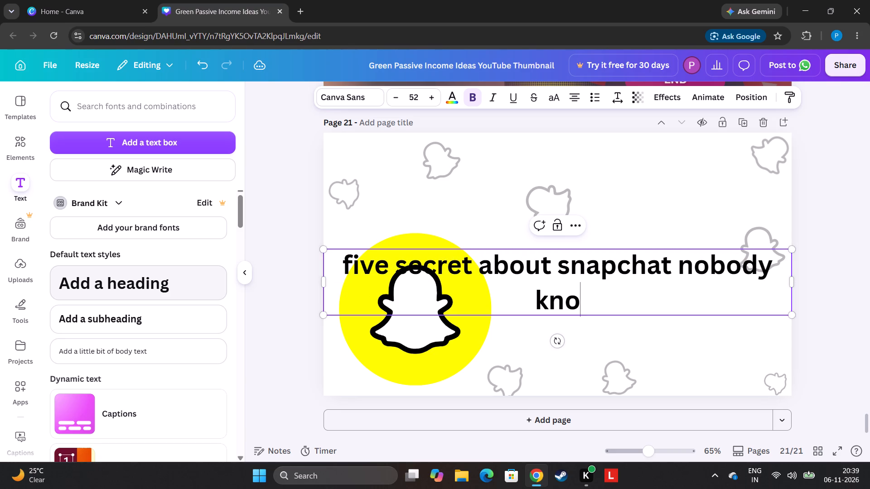
pyautogui.press('w')
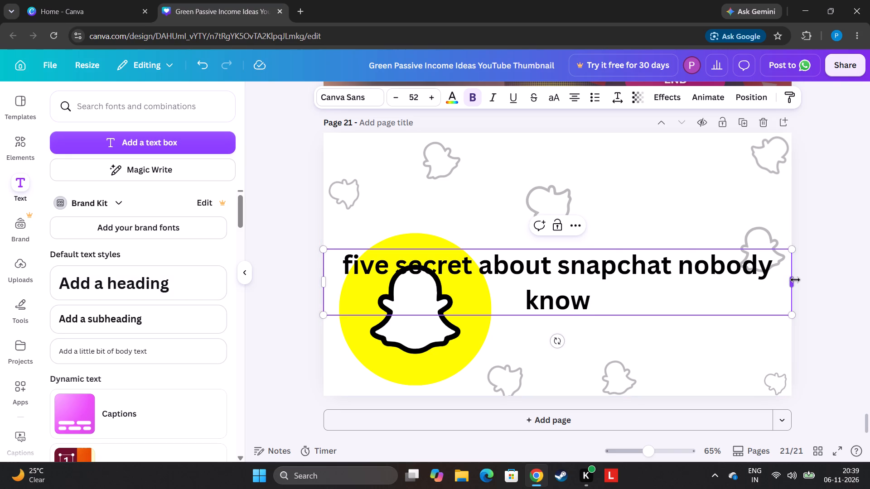
# Narrow the heading's text box from its right side until the text wraps onto three lines.
pyautogui.moveTo(795, 280); pyautogui.dragTo(687, 297)
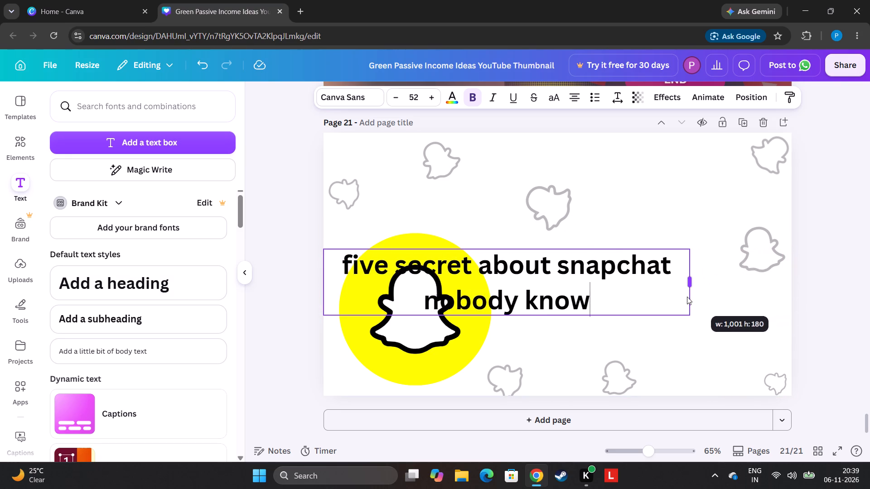
pyautogui.moveTo(687, 297); pyautogui.dragTo(504, 327)
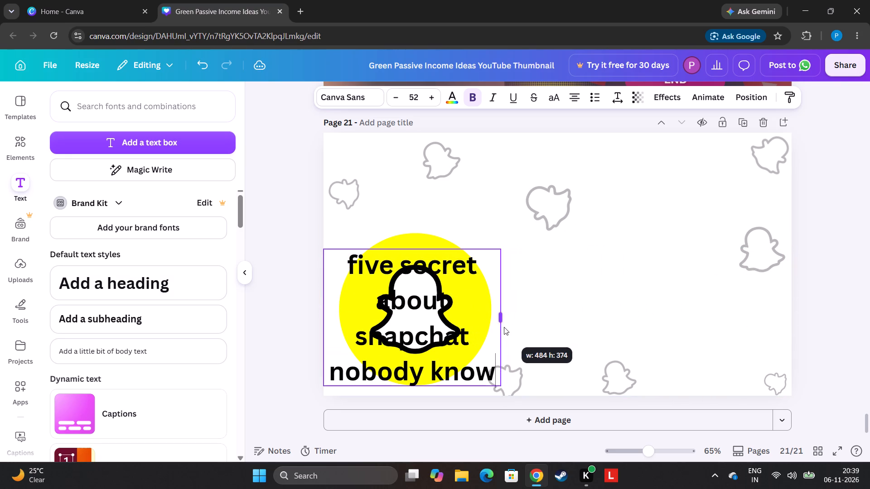
pyautogui.moveTo(504, 327); pyautogui.dragTo(450, 340)
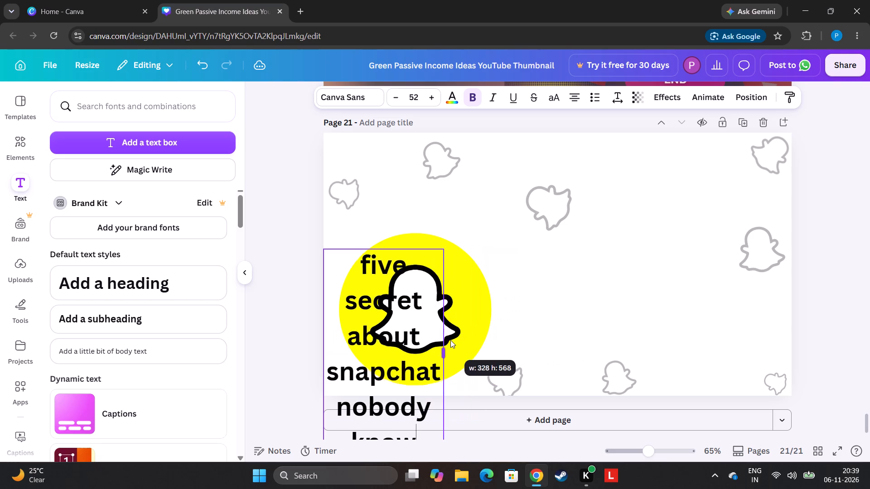
pyautogui.moveTo(450, 340); pyautogui.dragTo(588, 343)
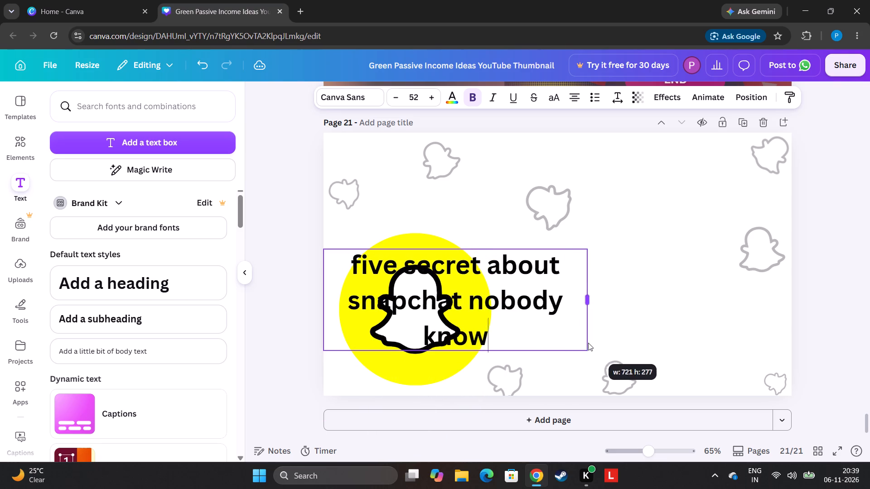
pyautogui.moveTo(588, 343); pyautogui.dragTo(564, 348)
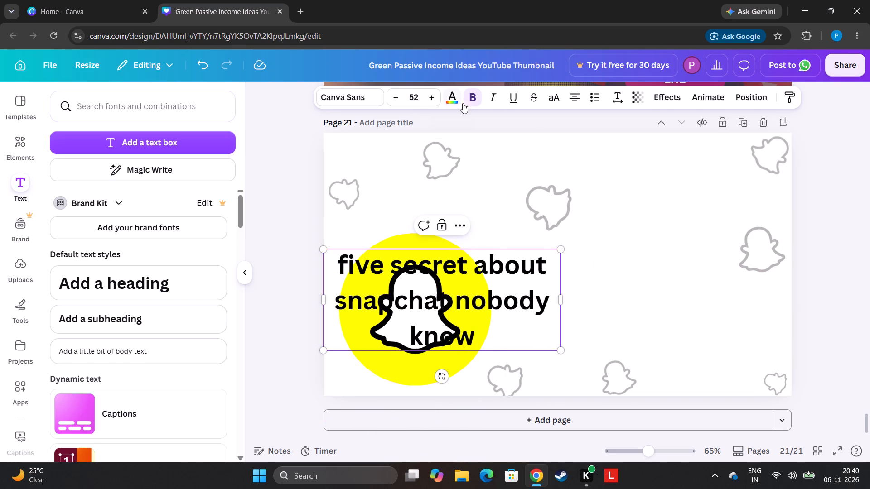
# Switch the heading text to all uppercase and deselect it.
pyautogui.click(556, 100)
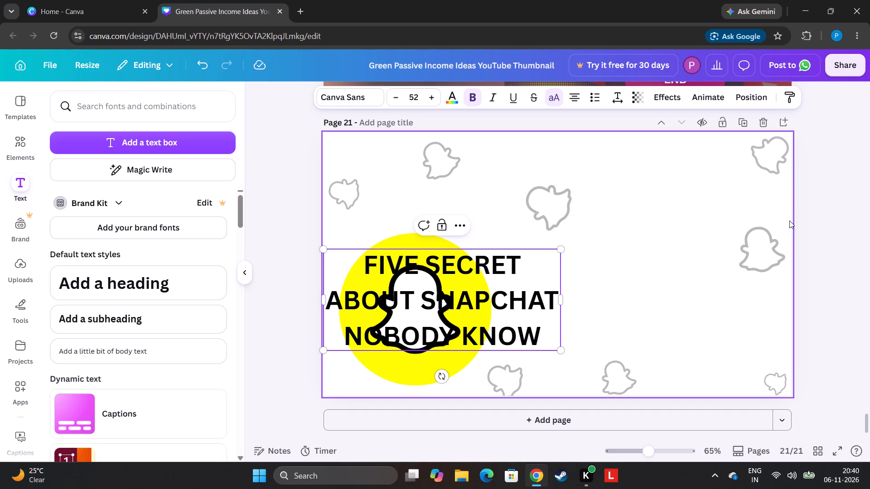
pyautogui.click(812, 225)
# Move the heading off the yellow logo to the upper-right area of the page.
pyautogui.moveTo(529, 306); pyautogui.dragTo(721, 210)
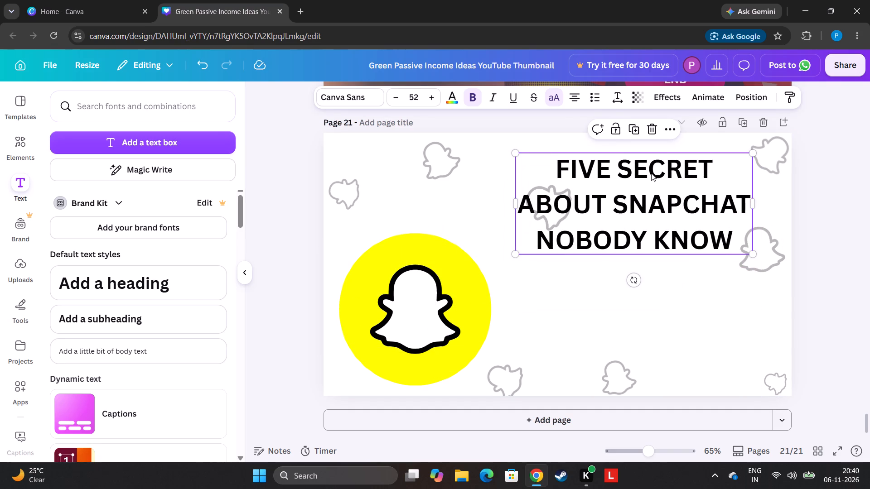
# Duplicate the uppercase heading and lay the copy over the original, offset slightly to the right.
pyautogui.click(632, 129)
pyautogui.moveTo(649, 201); pyautogui.dragTo(656, 246)
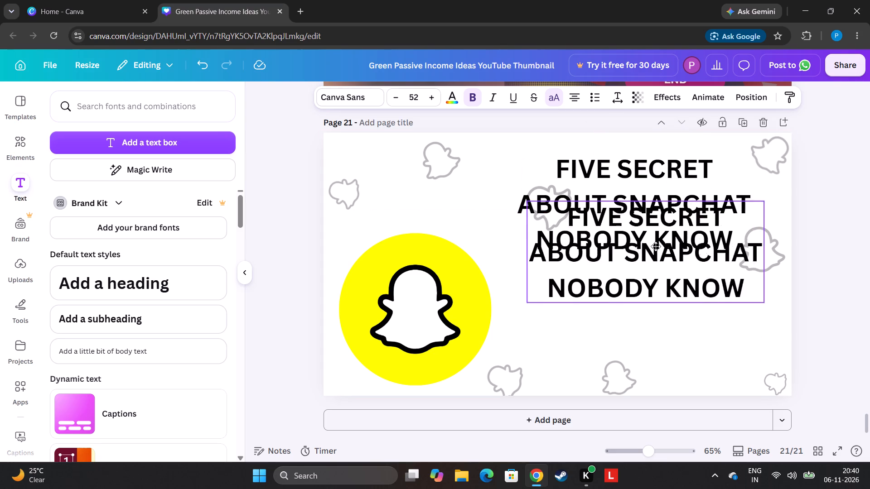
pyautogui.moveTo(656, 246); pyautogui.dragTo(639, 197)
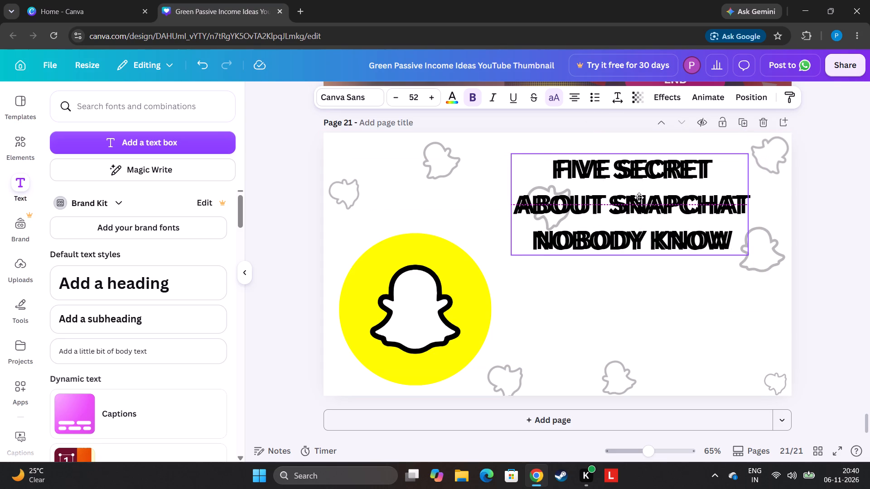
pyautogui.moveTo(639, 197); pyautogui.dragTo(643, 200)
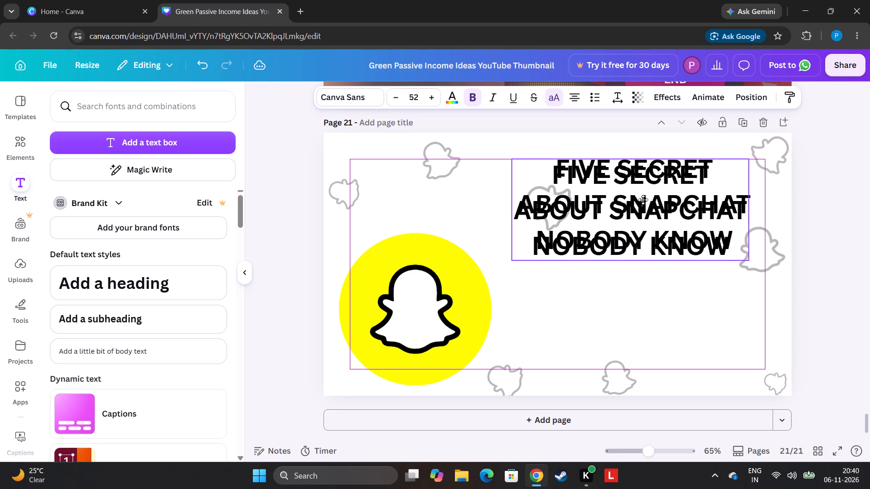
pyautogui.moveTo(643, 200); pyautogui.dragTo(652, 197)
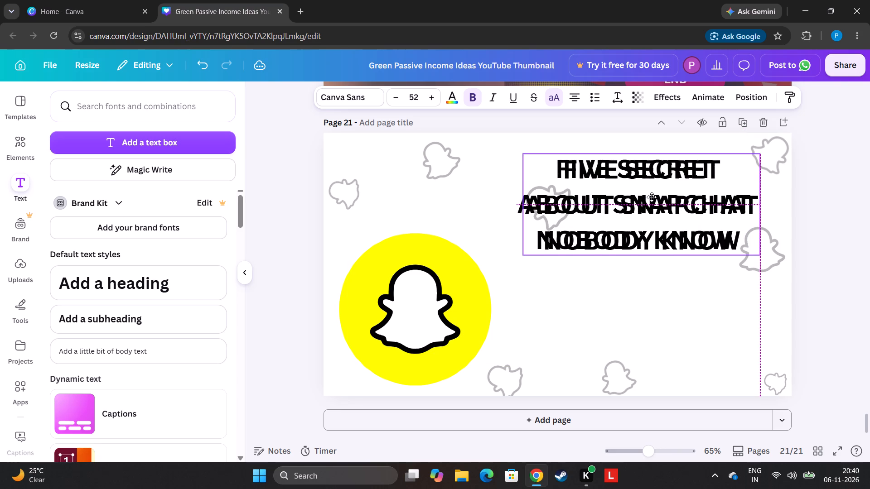
pyautogui.moveTo(652, 197); pyautogui.dragTo(644, 198)
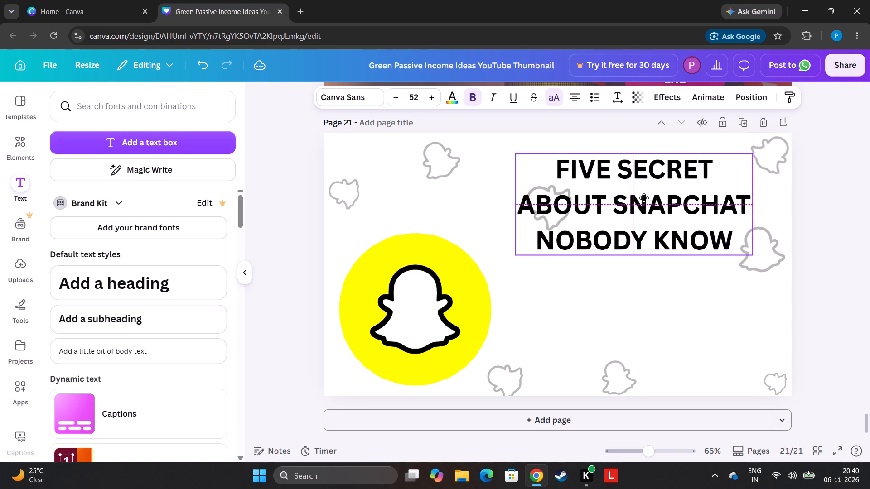
pyautogui.moveTo(644, 198); pyautogui.dragTo(645, 198)
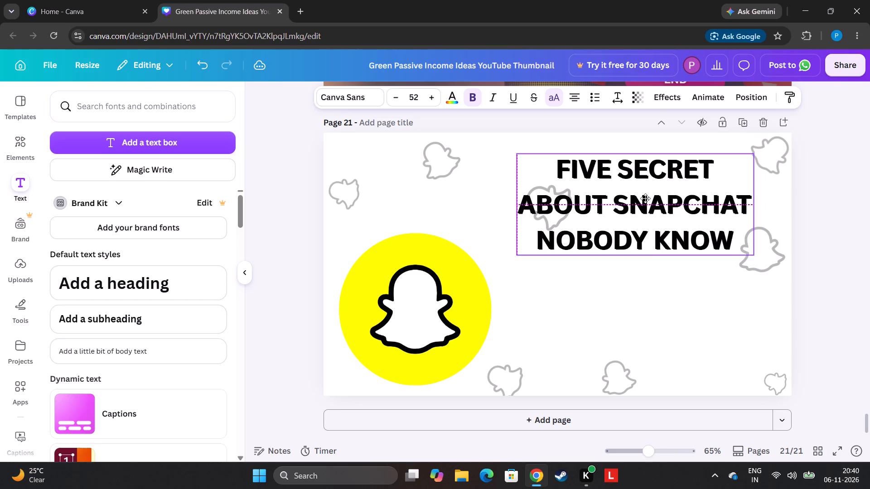
pyautogui.moveTo(645, 198); pyautogui.dragTo(646, 196)
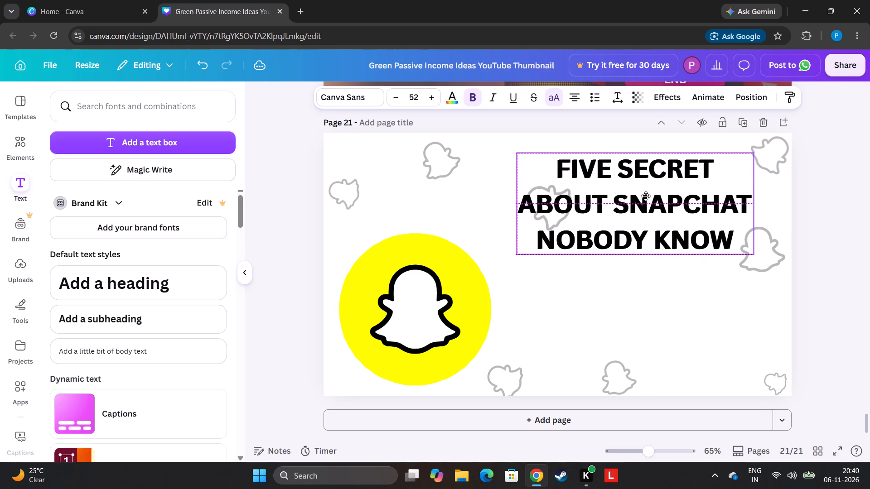
pyautogui.moveTo(646, 196); pyautogui.dragTo(648, 196)
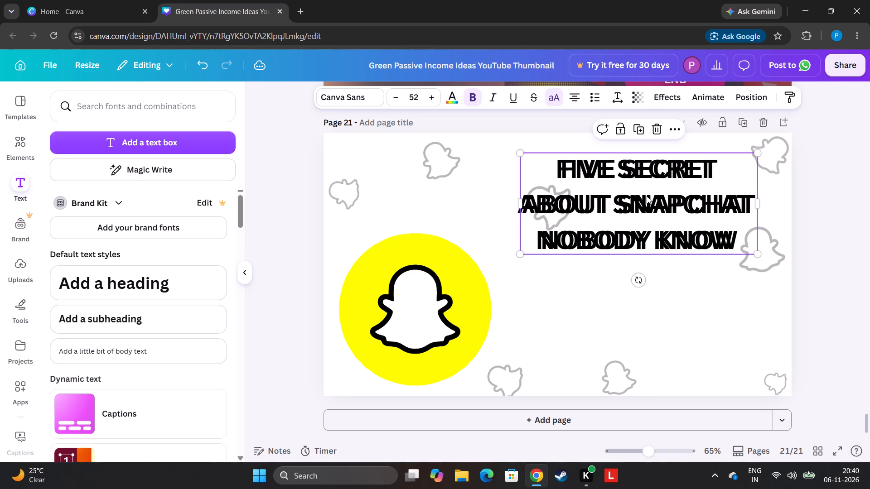
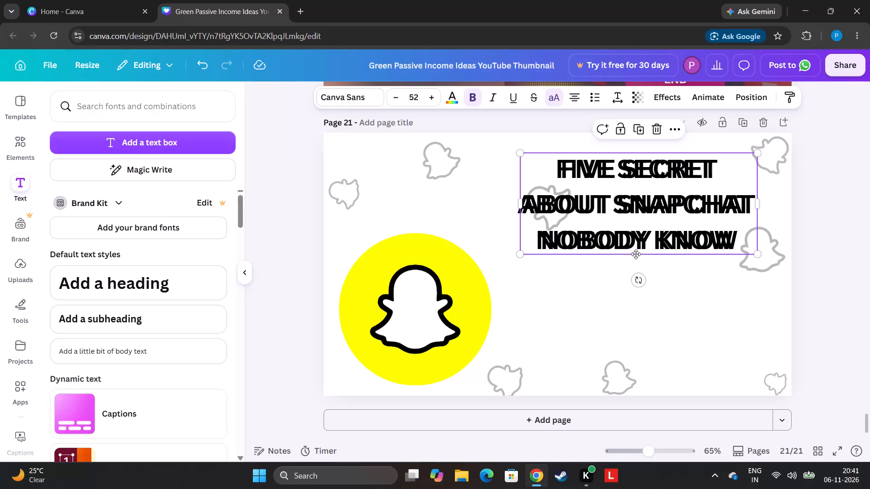
# Place the duplicated heading below the original three-line heading and clear all the text inside the copy.
pyautogui.click(711, 338)
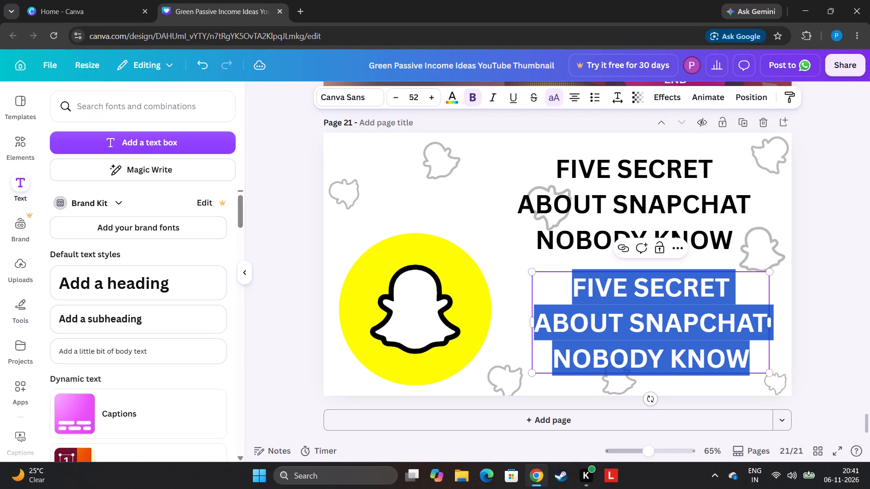
pyautogui.press('BackSpace')
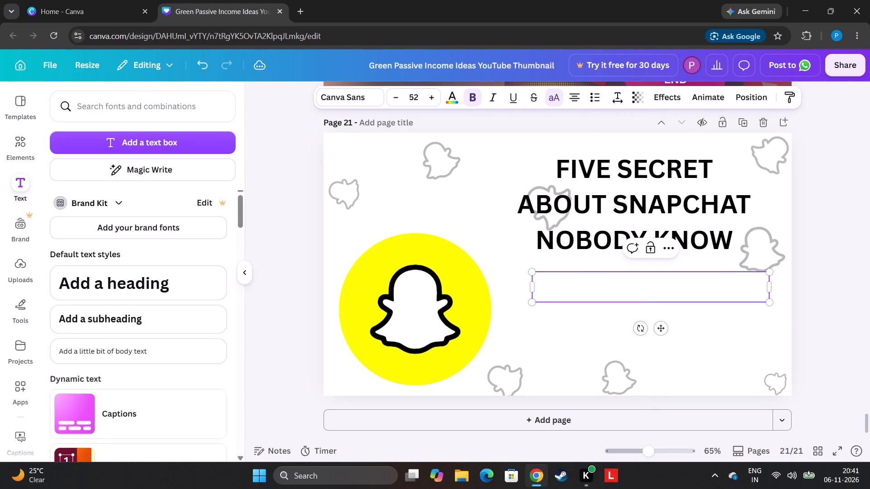
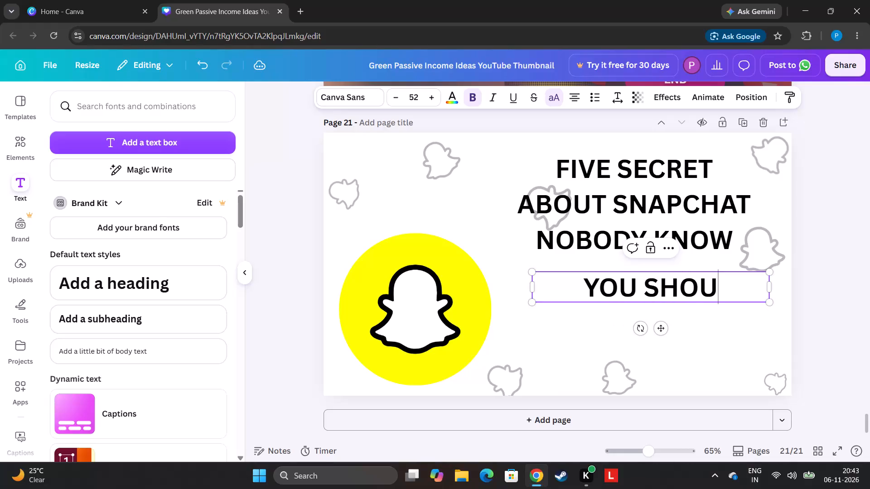
# Complete the second text below the heading so that it reads "YOU SHOUD WATCH THIS".
pyautogui.write('d')
pyautogui.press('space')
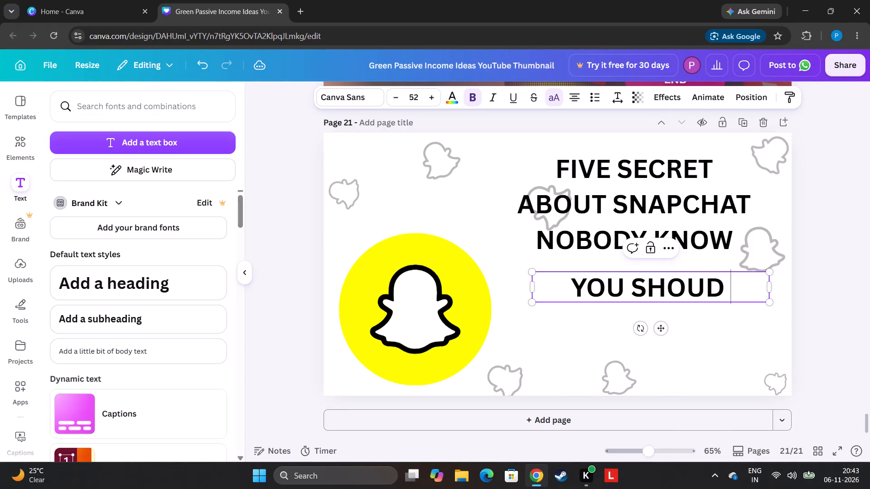
pyautogui.write('watch')
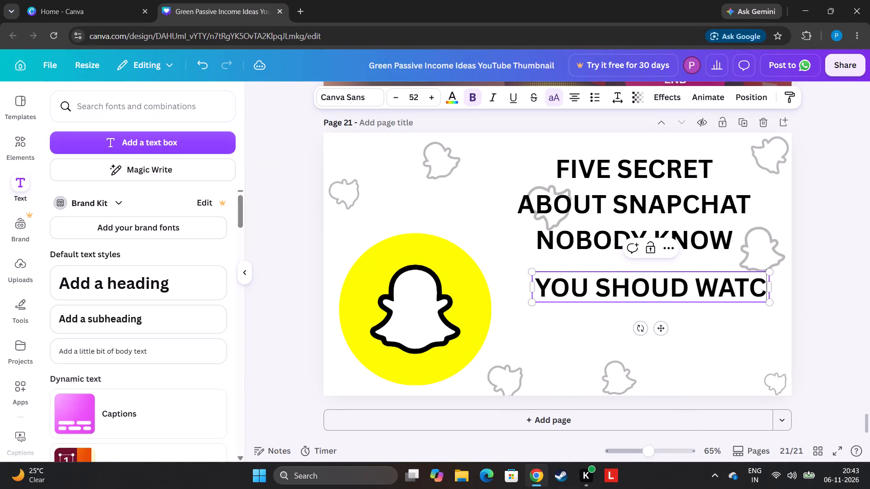
pyautogui.press('space')
pyautogui.write('thi')
pyautogui.press('s')
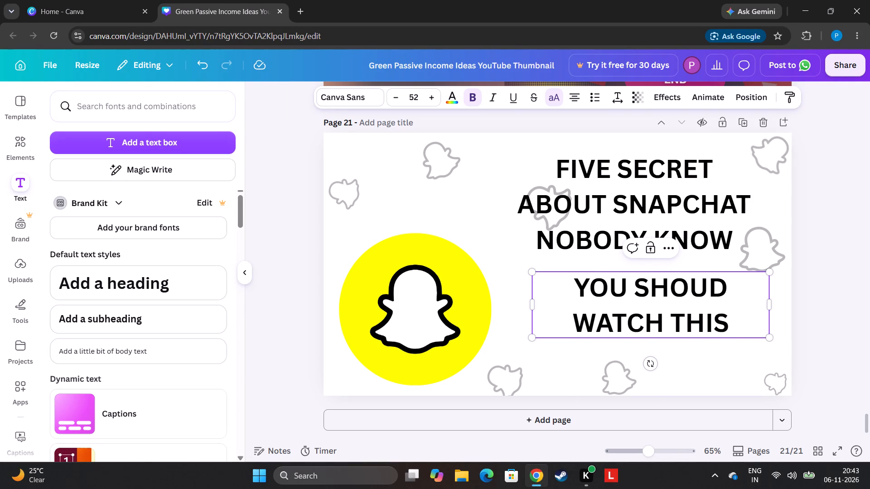
pyautogui.press('space')
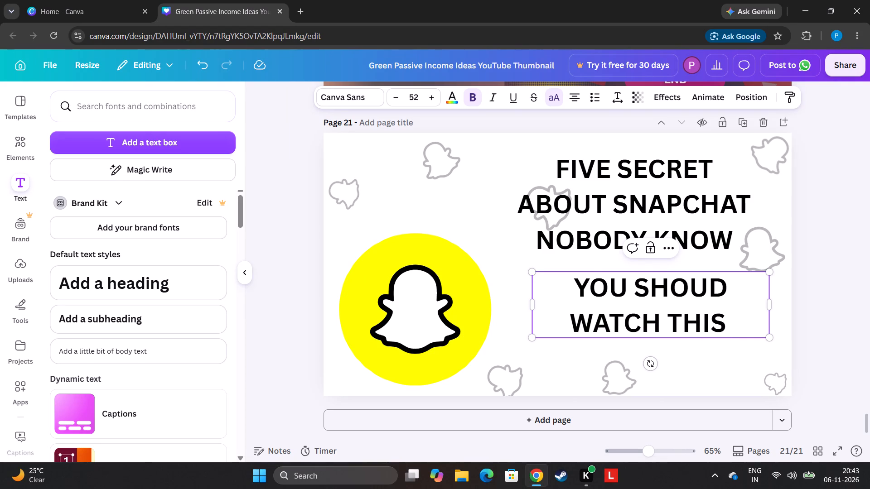
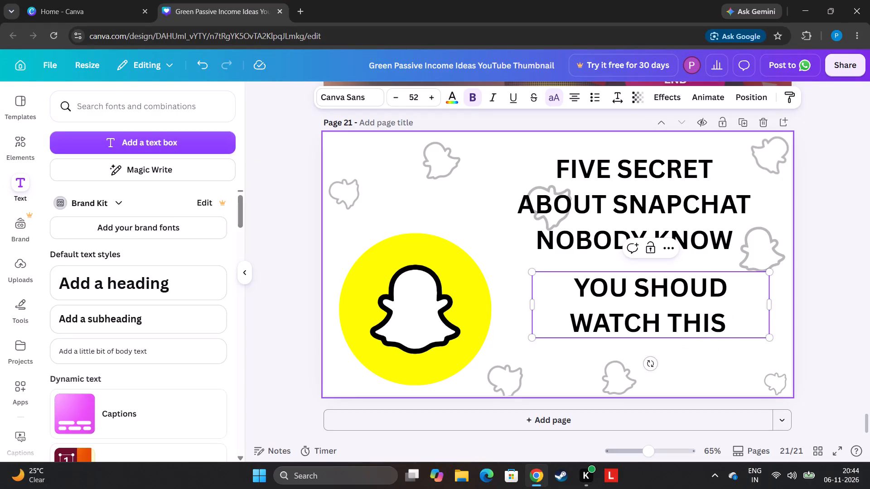
# Shrink the "YOU SHOUD WATCH THIS" text to about size 32.4 and place it just beneath the heading.
pyautogui.moveTo(774, 273); pyautogui.dragTo(771, 311)
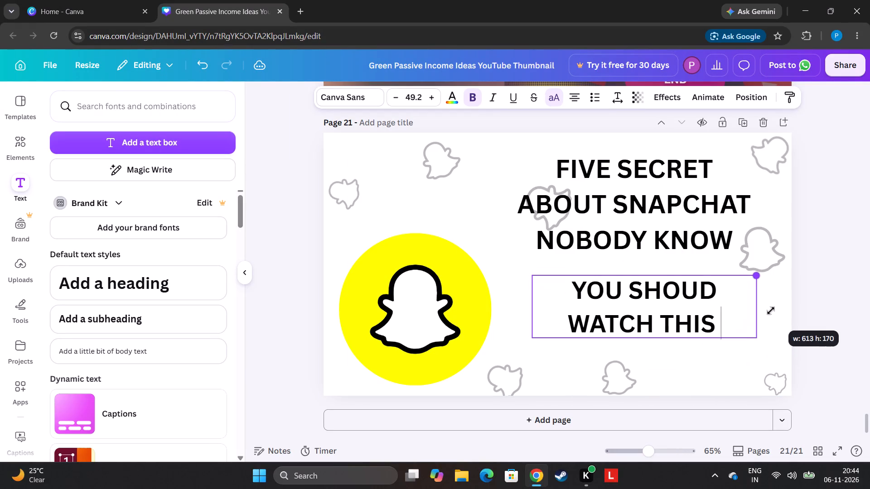
pyautogui.moveTo(771, 311); pyautogui.dragTo(764, 318)
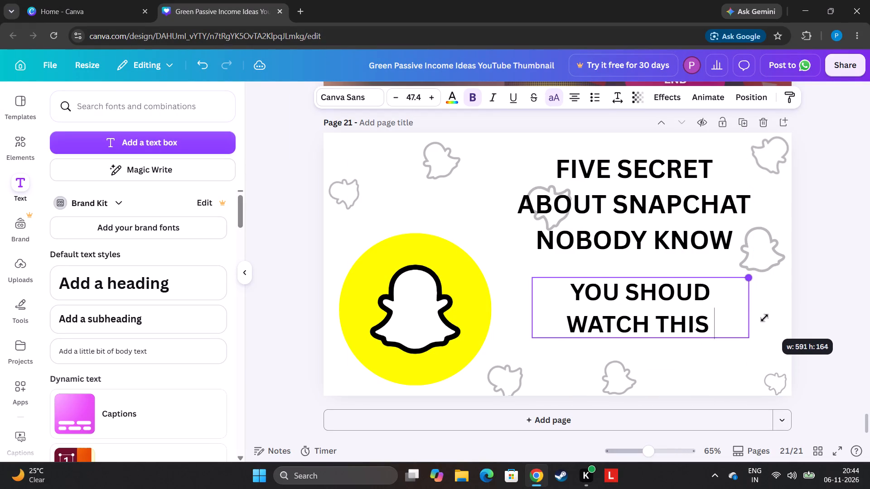
pyautogui.moveTo(764, 318); pyautogui.dragTo(733, 345)
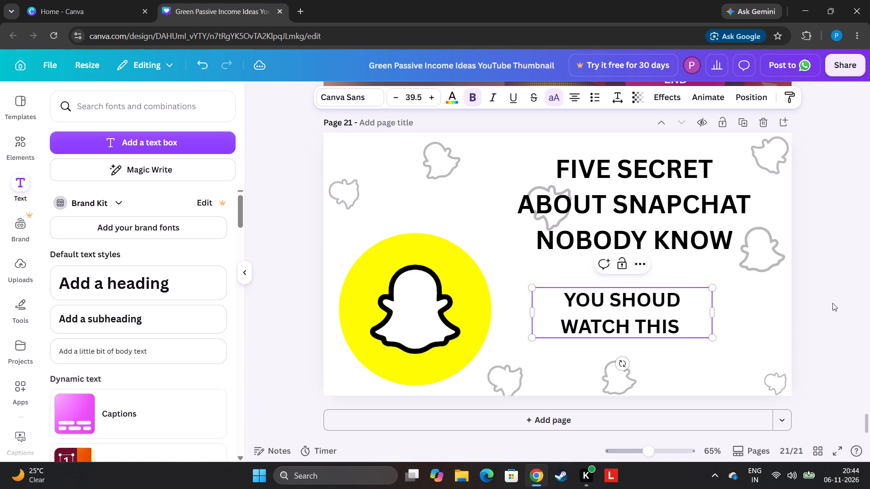
pyautogui.click(832, 303)
pyautogui.moveTo(684, 324); pyautogui.dragTo(698, 304)
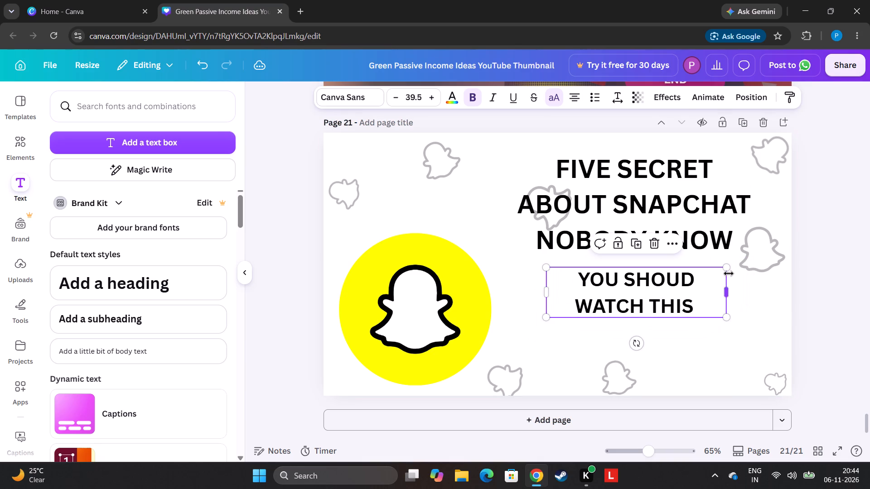
pyautogui.moveTo(728, 268); pyautogui.dragTo(703, 305)
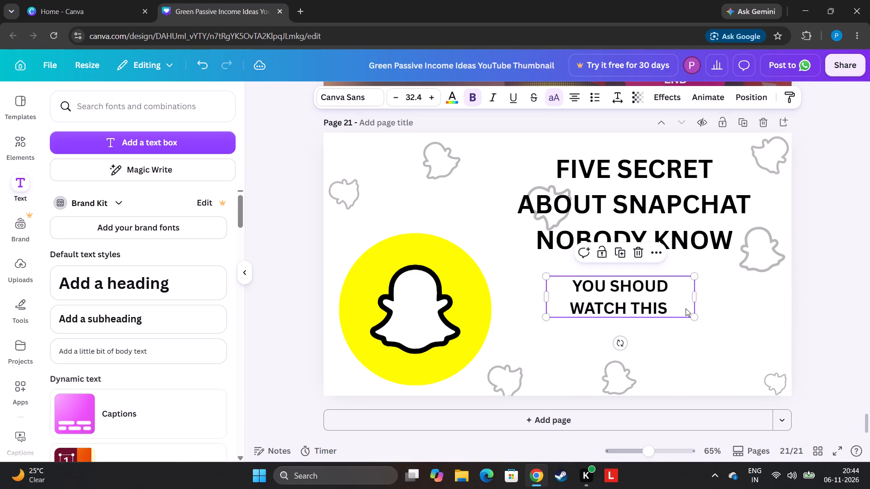
pyautogui.moveTo(666, 307); pyautogui.dragTo(687, 302)
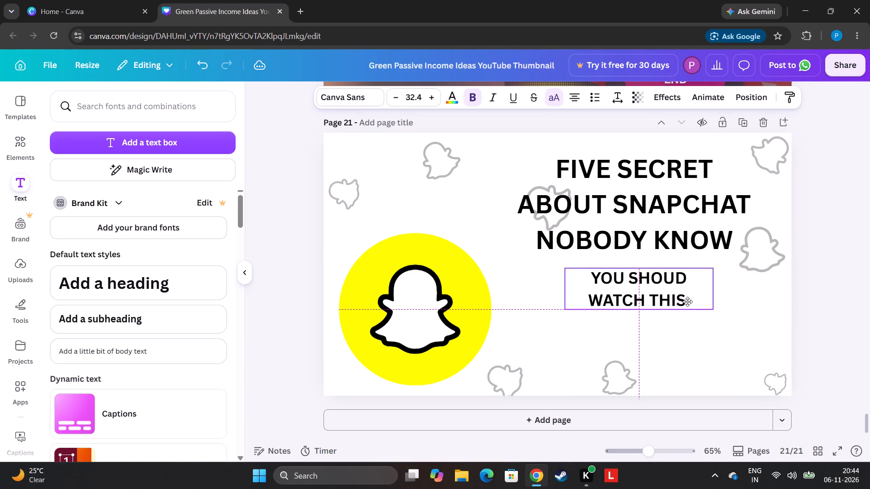
pyautogui.moveTo(687, 302); pyautogui.dragTo(686, 302)
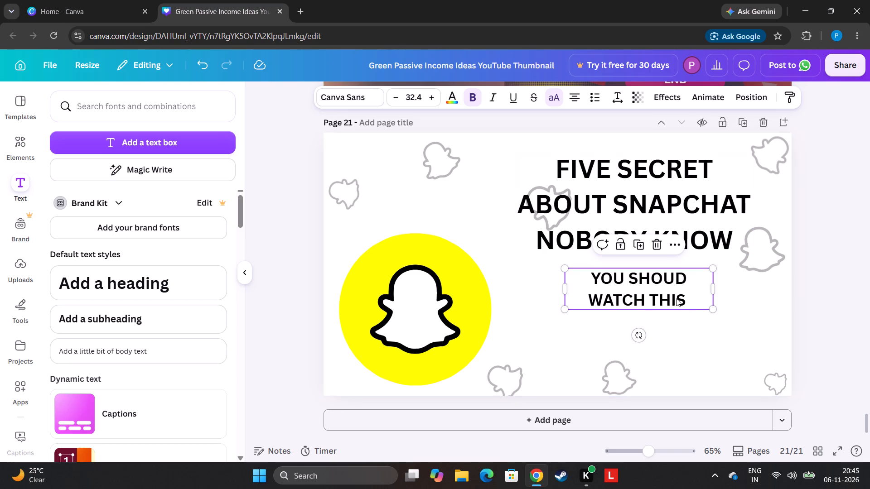
# Duplicate the "YOU SHOUD WATCH THIS" text, place the copy below it and replace its wording with "IN 2026".
pyautogui.click(637, 241)
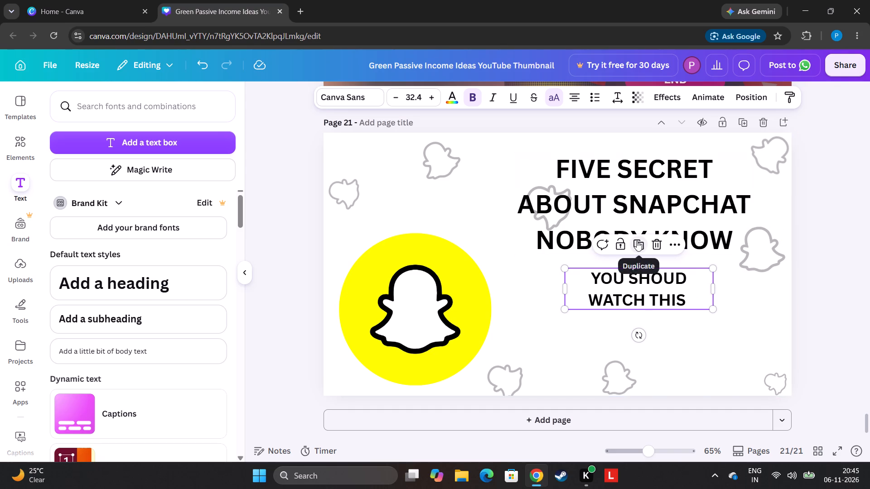
pyautogui.moveTo(696, 392); pyautogui.dragTo(656, 317)
pyautogui.click(685, 333)
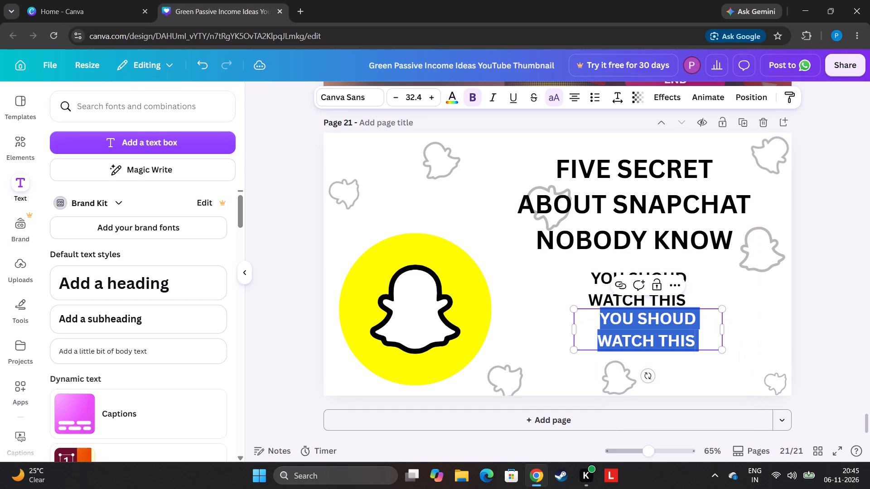
pyautogui.press('BackSpace')
pyautogui.write('in')
pyautogui.press('space')
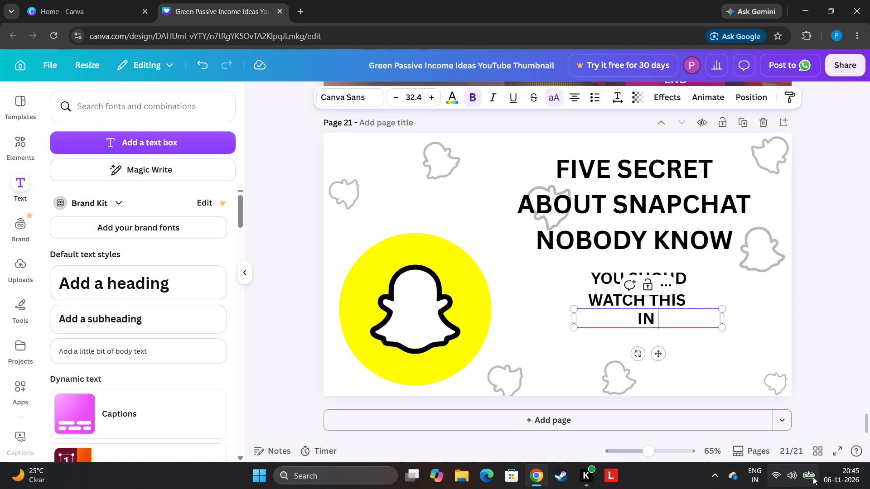
pyautogui.click(669, 318)
pyautogui.write('2026')
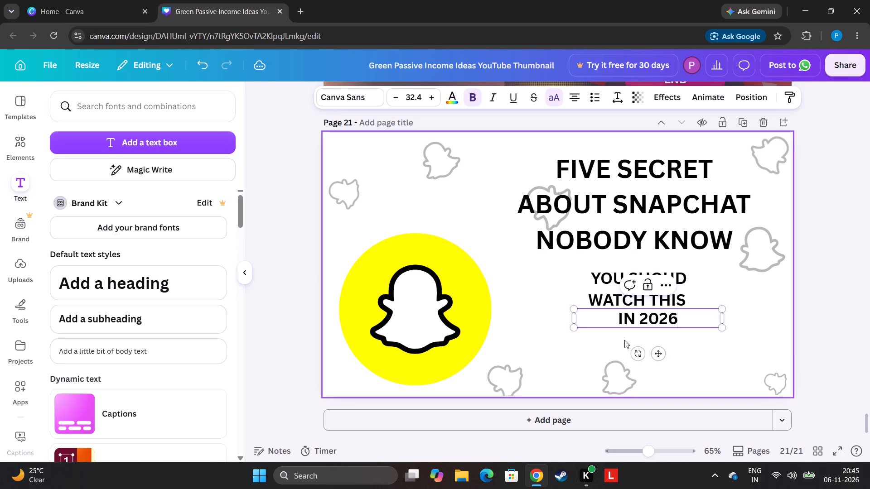
# Reduce the "IN 2026" text to about size 21.1, narrow its box and place it below "WATCH THIS".
pyautogui.moveTo(720, 310); pyautogui.dragTo(671, 344)
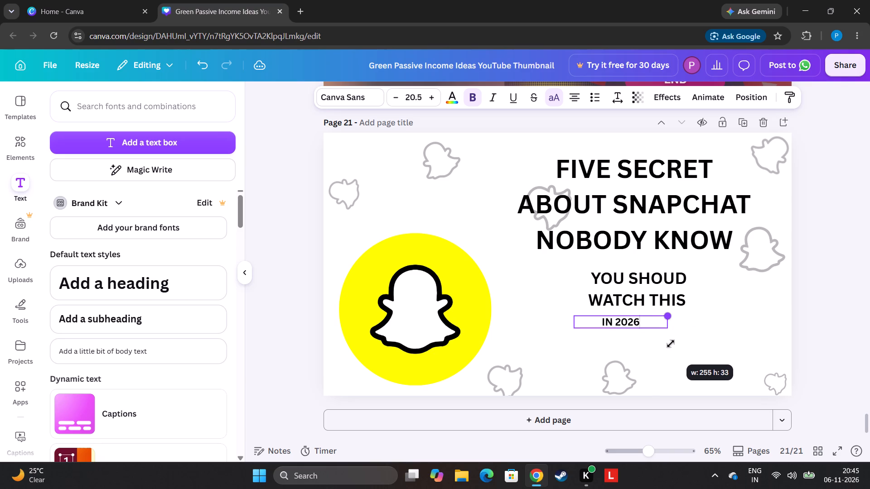
pyautogui.moveTo(671, 344); pyautogui.dragTo(672, 345)
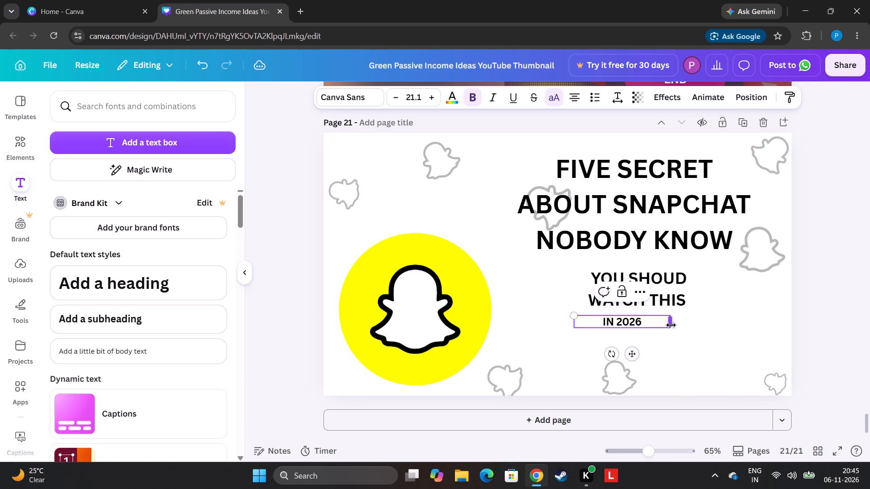
pyautogui.moveTo(671, 325); pyautogui.dragTo(641, 335)
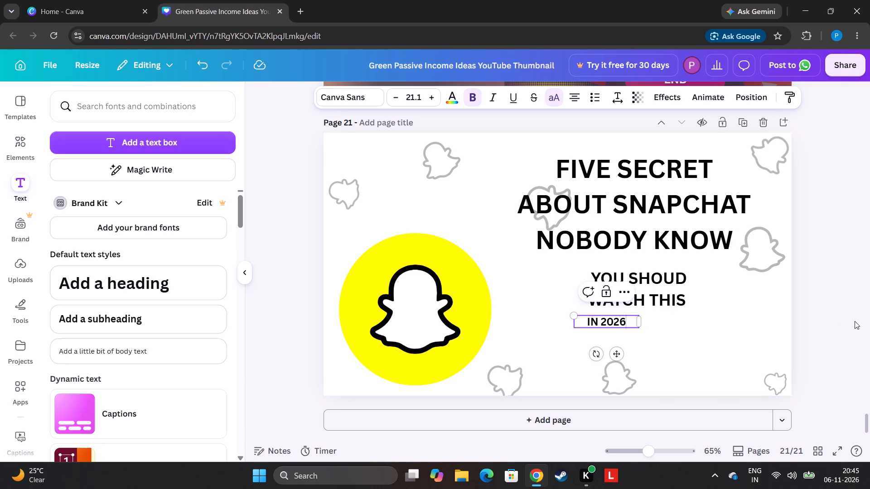
pyautogui.click(847, 321)
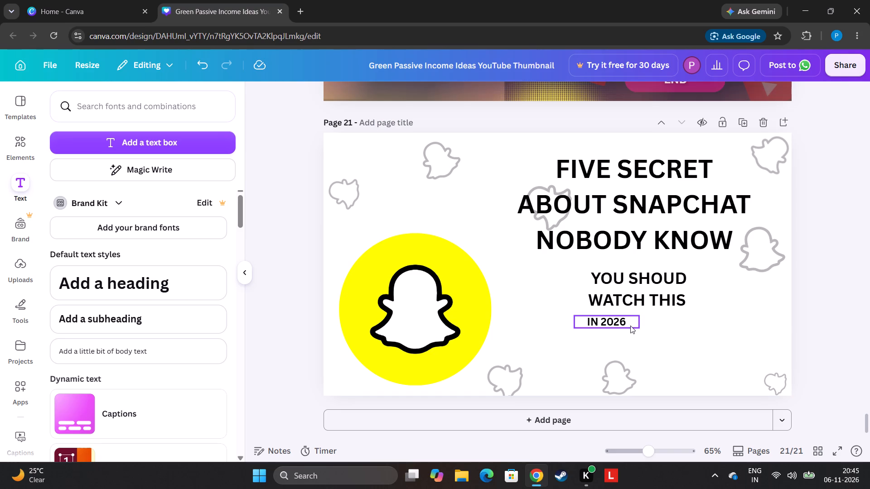
pyautogui.moveTo(626, 326); pyautogui.dragTo(665, 342)
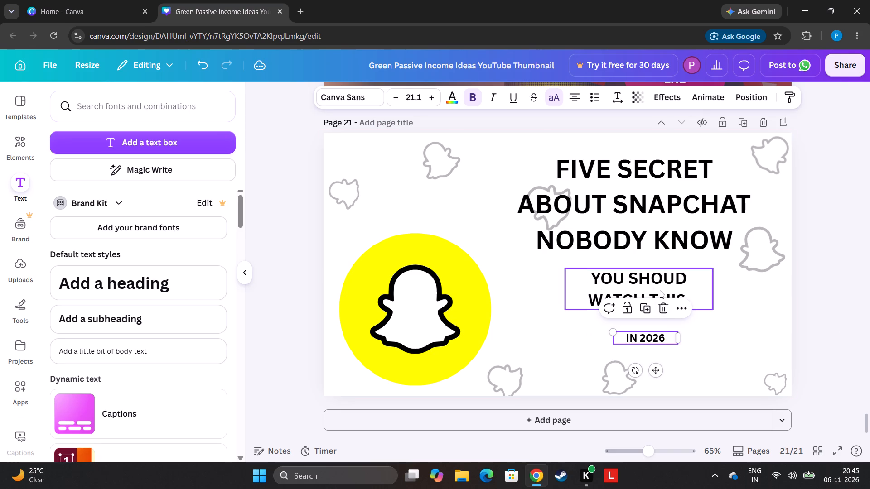
# Reposition the heading and the "YOU SHOUD WATCH THIS" text slightly closer to the logo, with a gap between them.
pyautogui.moveTo(661, 285); pyautogui.dragTo(648, 300)
pyautogui.moveTo(671, 230); pyautogui.dragTo(667, 241)
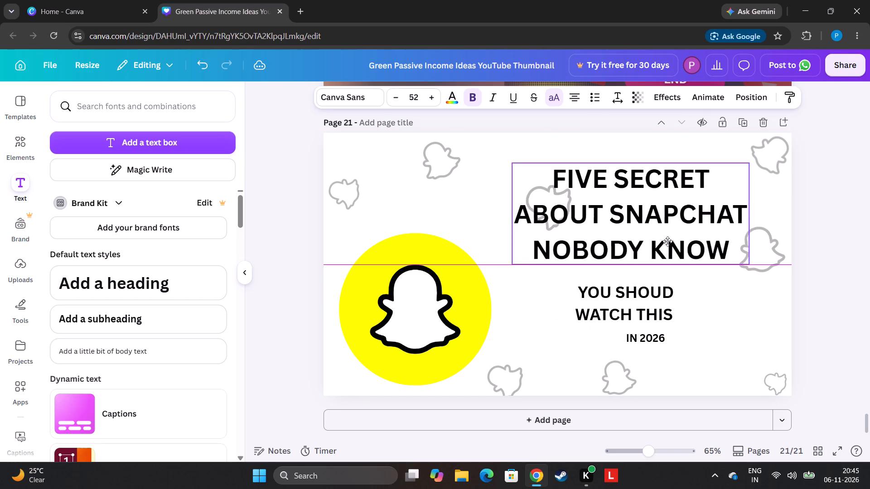
pyautogui.moveTo(667, 241); pyautogui.dragTo(654, 232)
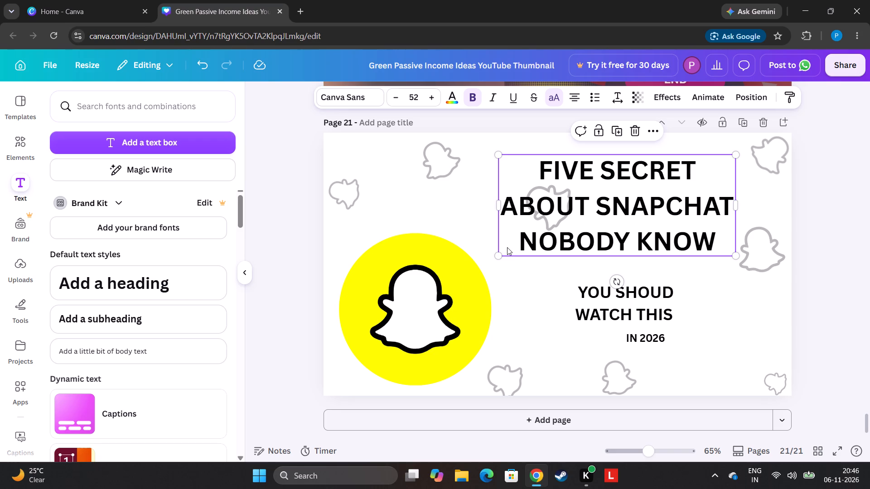
pyautogui.moveTo(652, 302); pyautogui.dragTo(650, 296)
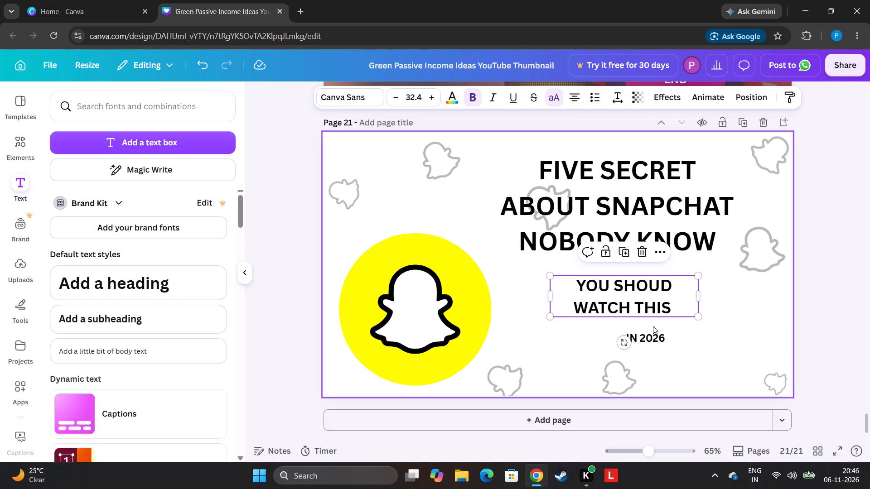
# Enlarge the "IN 2026" text to about size 32.1.
pyautogui.click(645, 336)
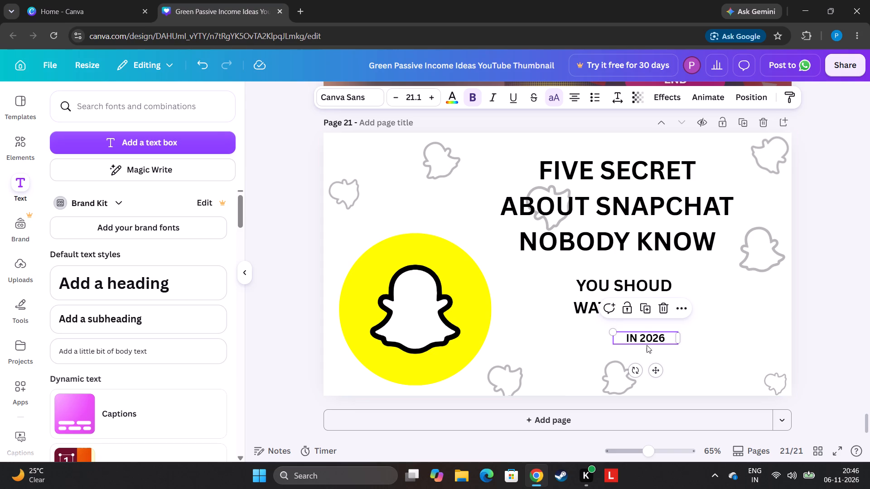
pyautogui.moveTo(614, 331); pyautogui.dragTo(604, 340)
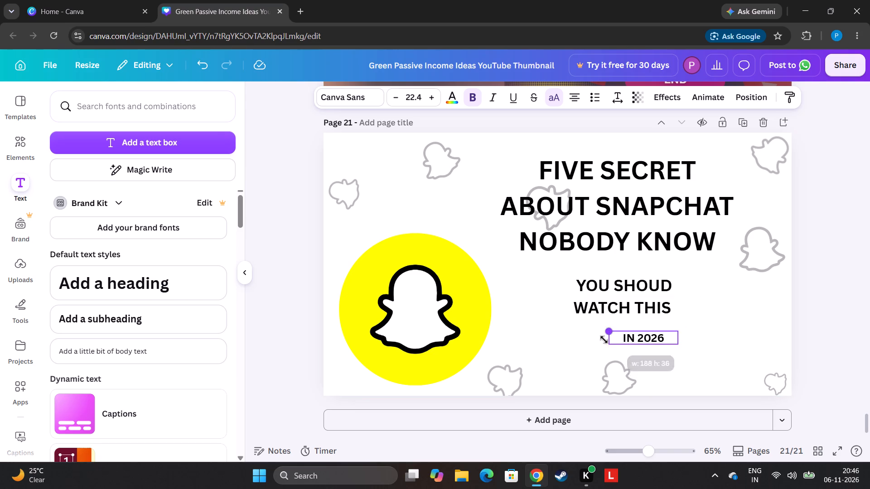
pyautogui.moveTo(604, 340); pyautogui.dragTo(579, 345)
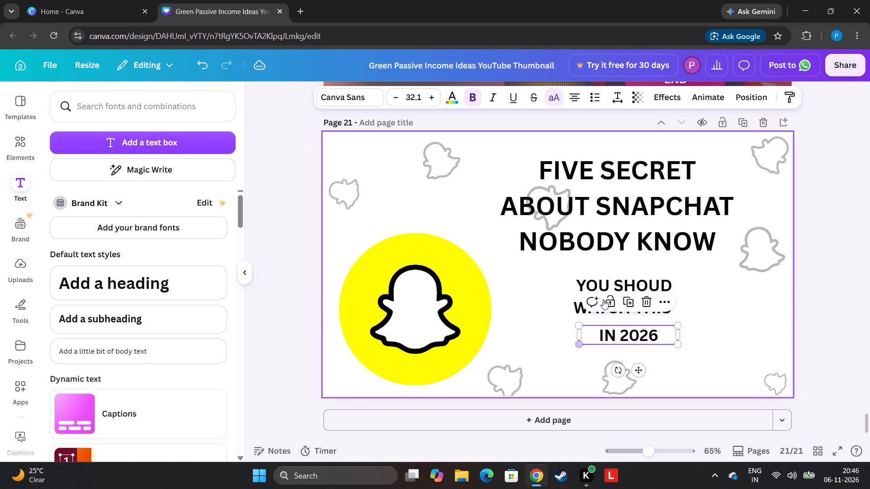
# Move "YOU SHOUD WATCH THIS" nearer the heading and the logo, and adjust its box width to wrap onto two lines.
pyautogui.moveTo(628, 291); pyautogui.dragTo(611, 285)
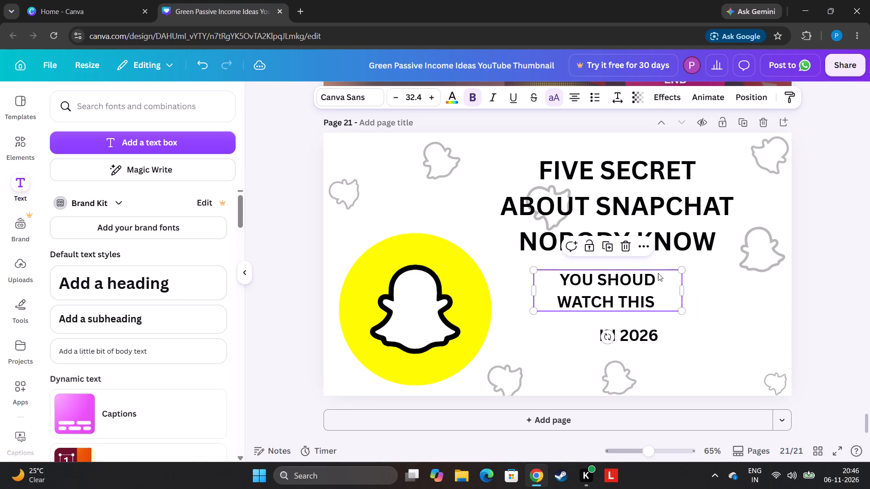
pyautogui.moveTo(683, 292); pyautogui.dragTo(749, 312)
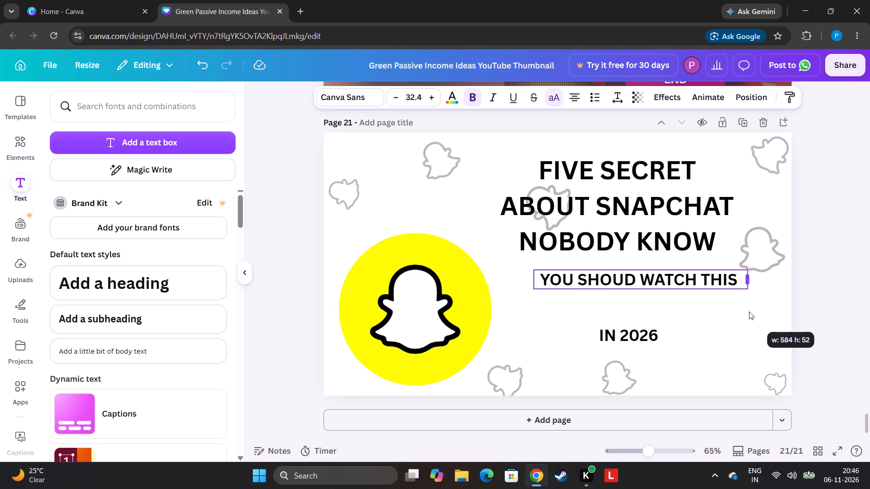
pyautogui.moveTo(749, 312); pyautogui.dragTo(744, 319)
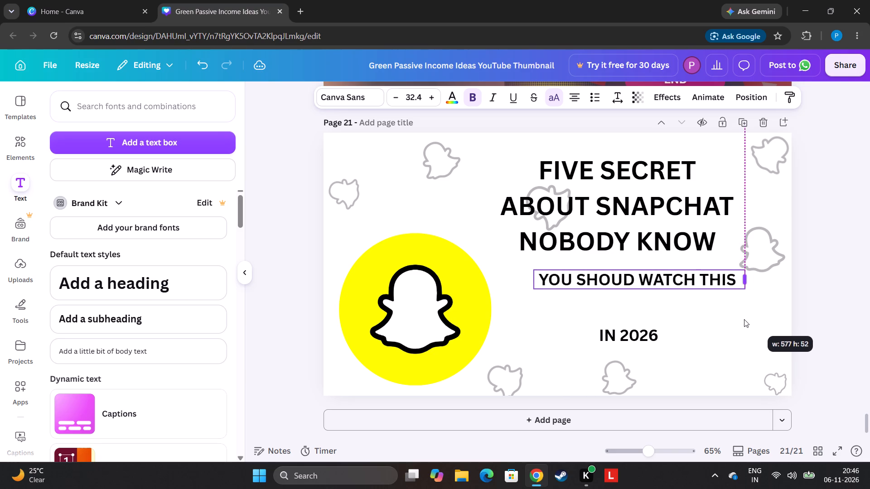
pyautogui.moveTo(744, 319); pyautogui.dragTo(678, 337)
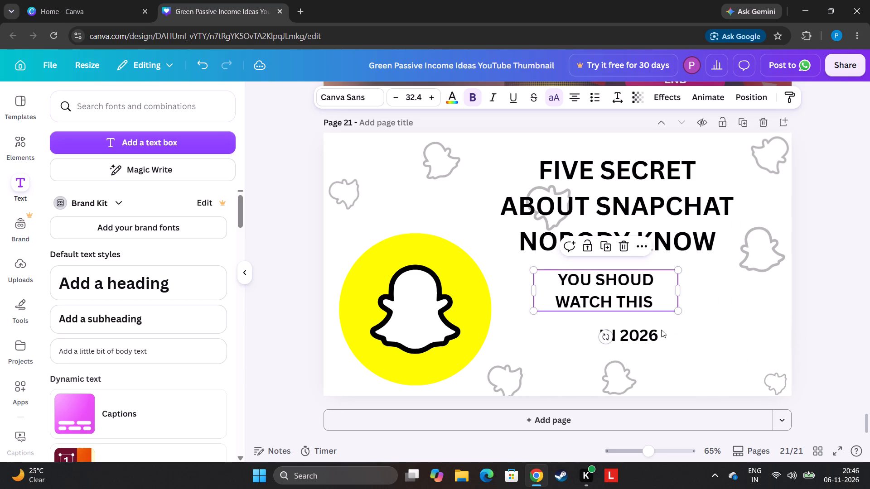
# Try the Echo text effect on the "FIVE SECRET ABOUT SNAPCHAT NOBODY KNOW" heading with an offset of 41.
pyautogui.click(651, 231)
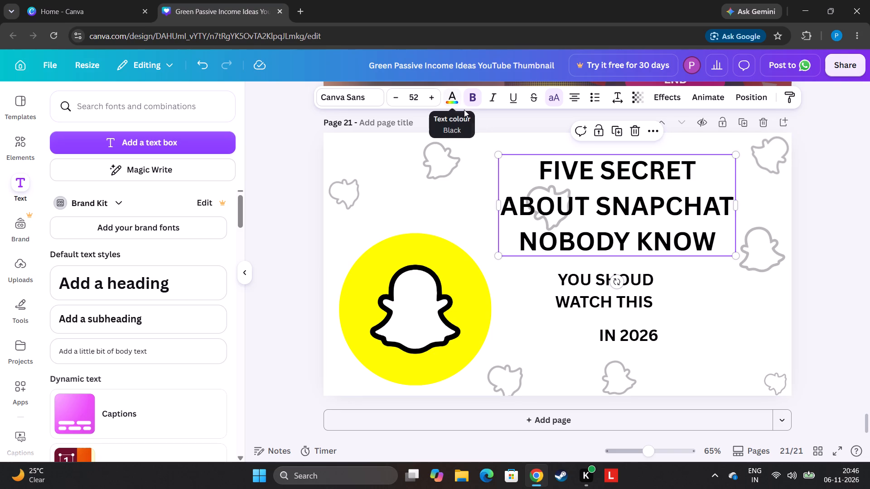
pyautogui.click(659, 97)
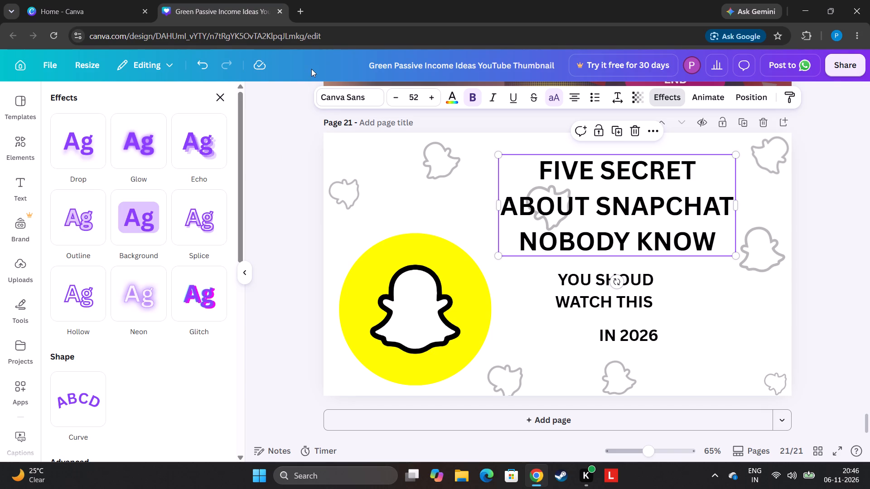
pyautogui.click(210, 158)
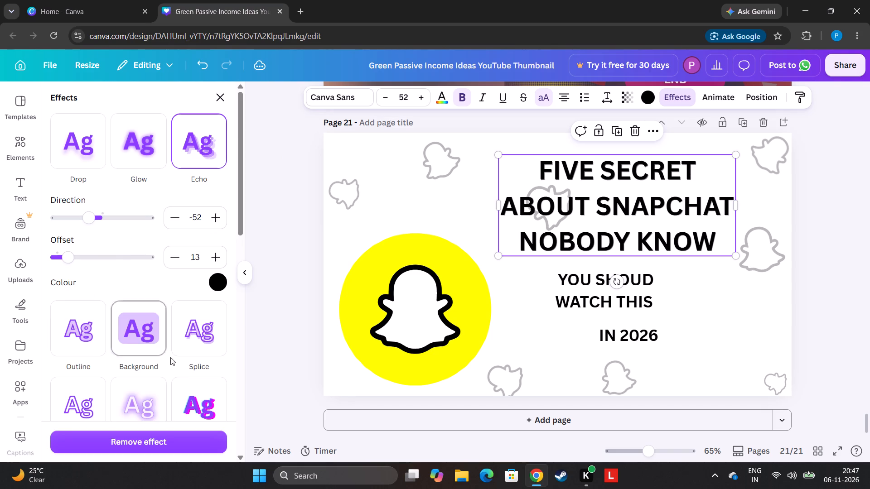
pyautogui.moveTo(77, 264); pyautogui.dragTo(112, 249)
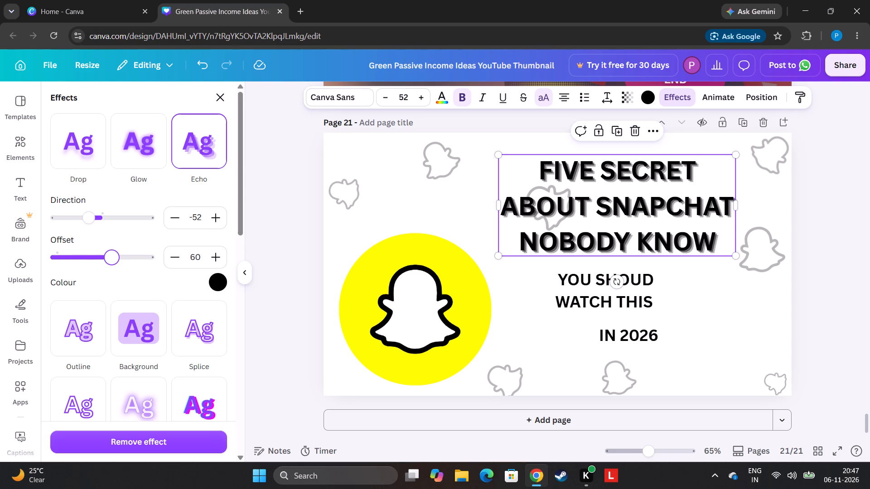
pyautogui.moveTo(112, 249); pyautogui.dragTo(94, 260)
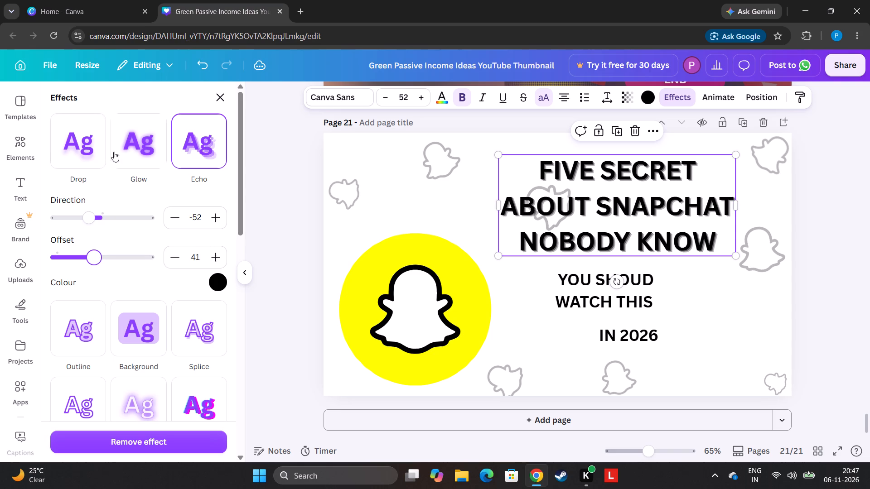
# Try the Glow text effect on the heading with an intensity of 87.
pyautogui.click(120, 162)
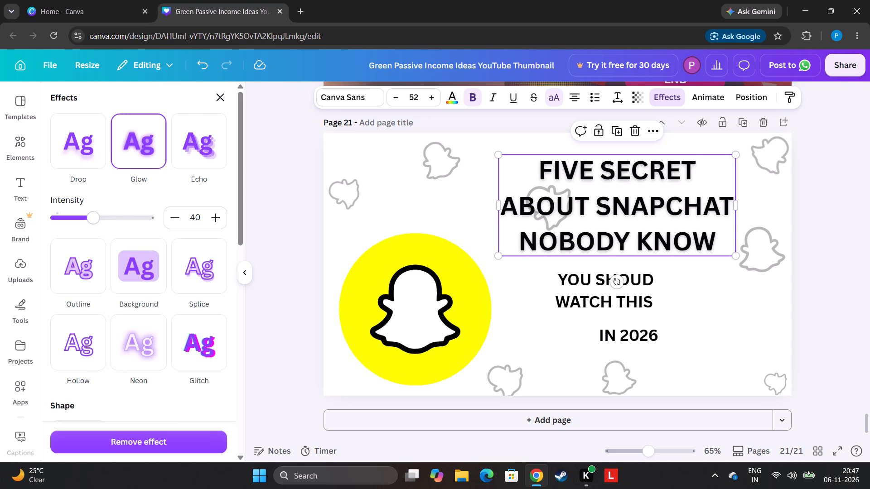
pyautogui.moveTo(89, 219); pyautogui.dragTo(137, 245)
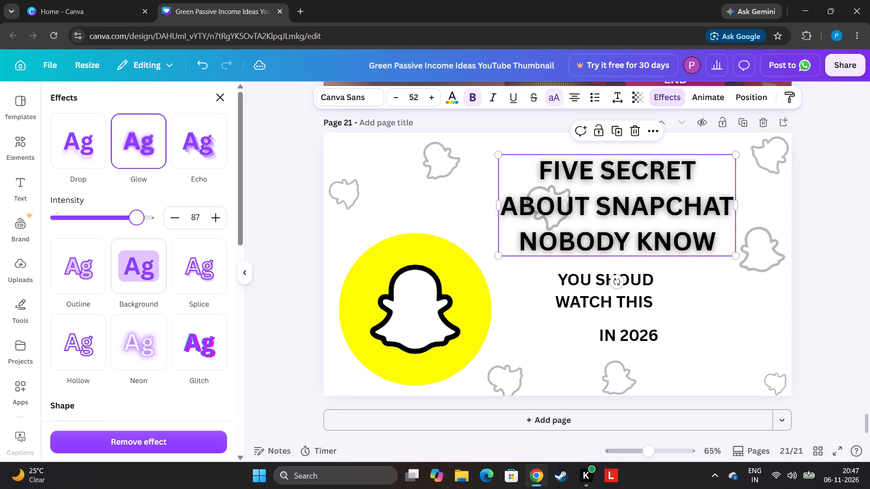
# Apply the Drop text effect to the "FIVE SECRET ABOUT SNAPCHAT NOBODY KNOW" heading with direction 34 and transparency 100.
pyautogui.click(74, 141)
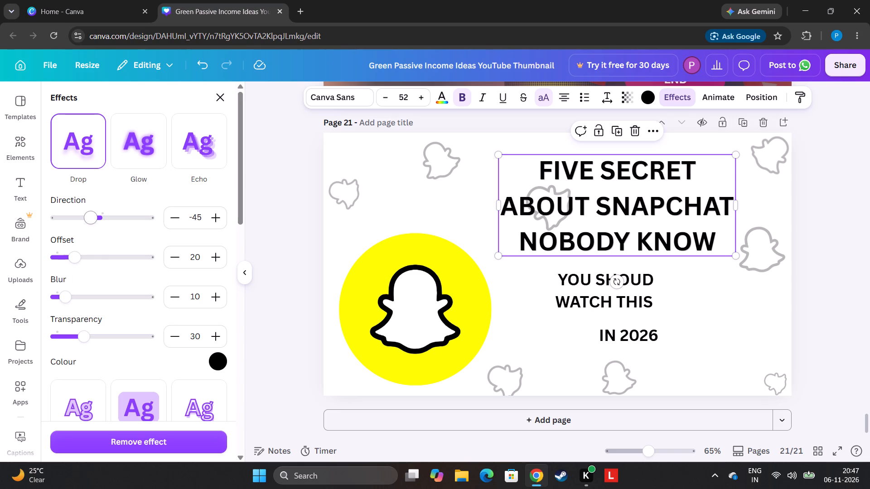
pyautogui.moveTo(97, 223); pyautogui.dragTo(118, 220)
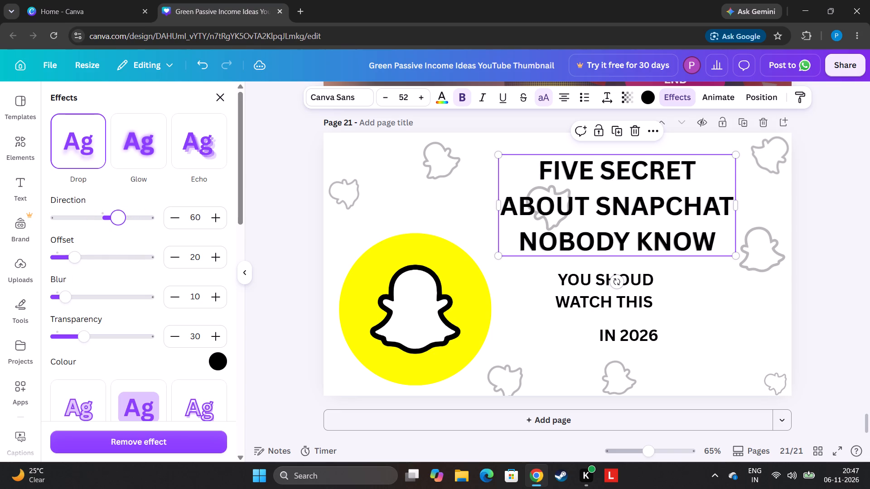
pyautogui.moveTo(118, 220); pyautogui.dragTo(111, 227)
pyautogui.moveTo(77, 341); pyautogui.dragTo(81, 340)
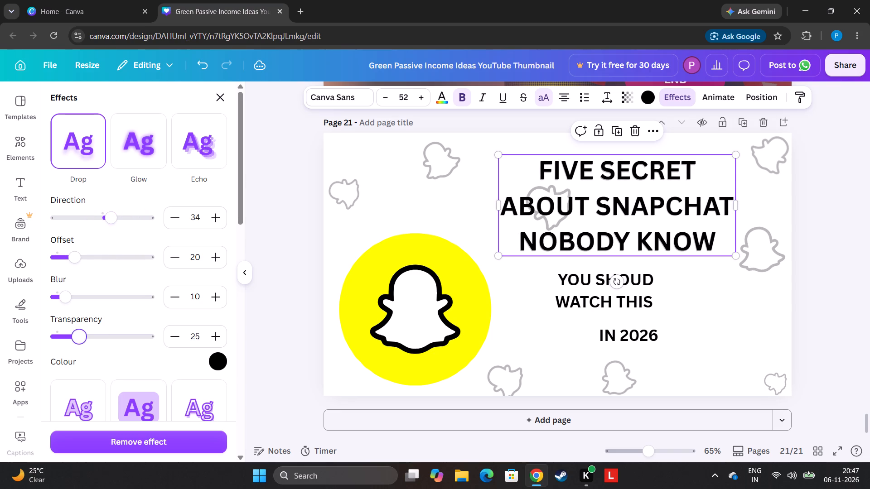
pyautogui.moveTo(81, 340); pyautogui.dragTo(203, 310)
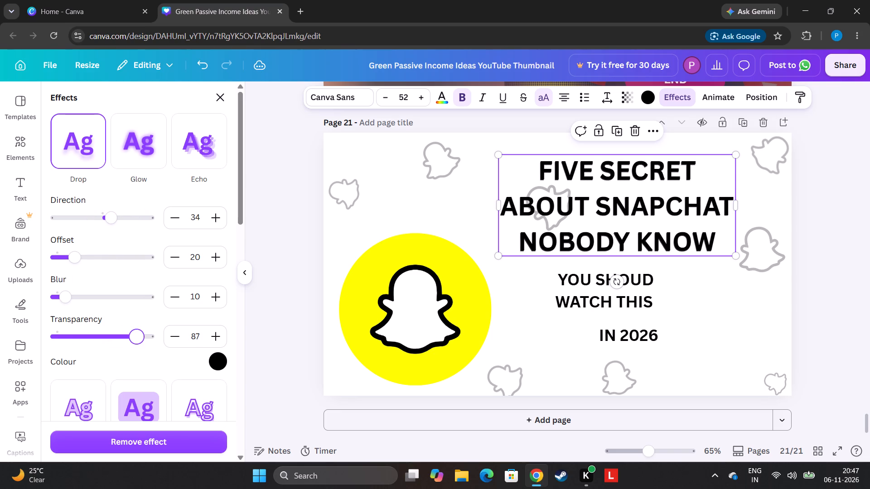
pyautogui.moveTo(203, 310); pyautogui.dragTo(211, 300)
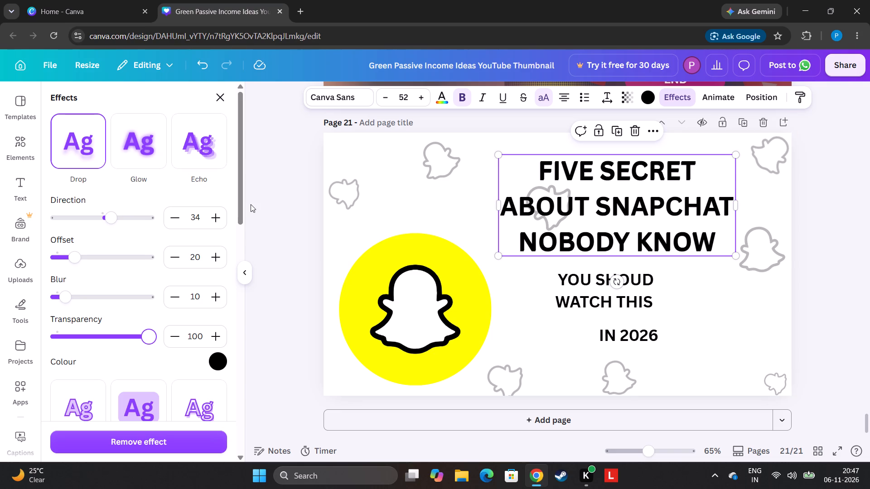
pyautogui.click(226, 104)
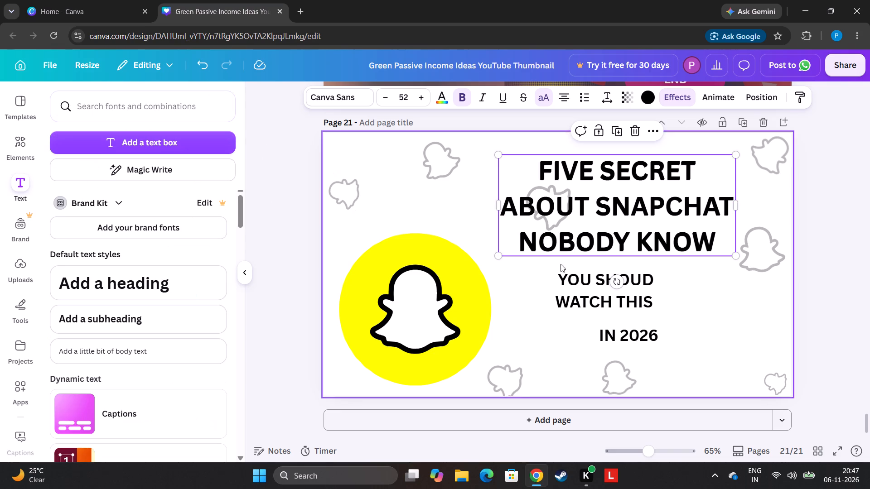
# Centre "YOU SHOUD WATCH THIS" just below the heading and apply the Echo text effect to it with an offset of 50.
pyautogui.moveTo(574, 277); pyautogui.dragTo(586, 270)
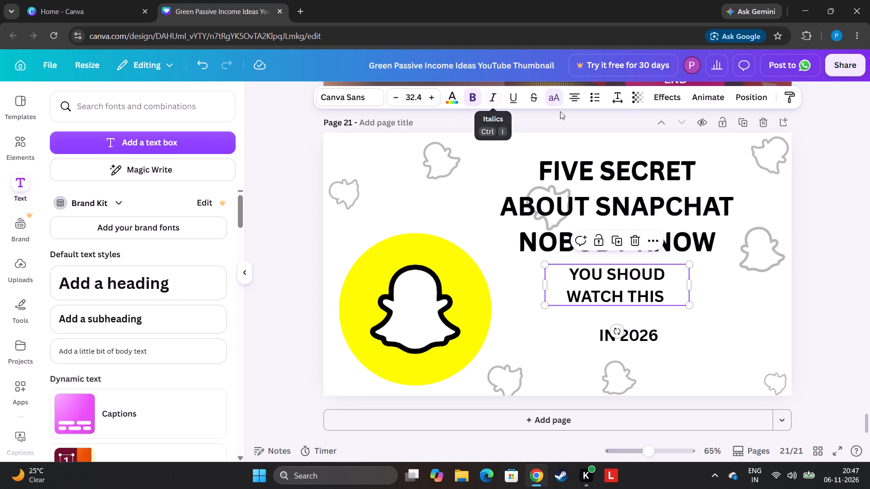
pyautogui.click(654, 100)
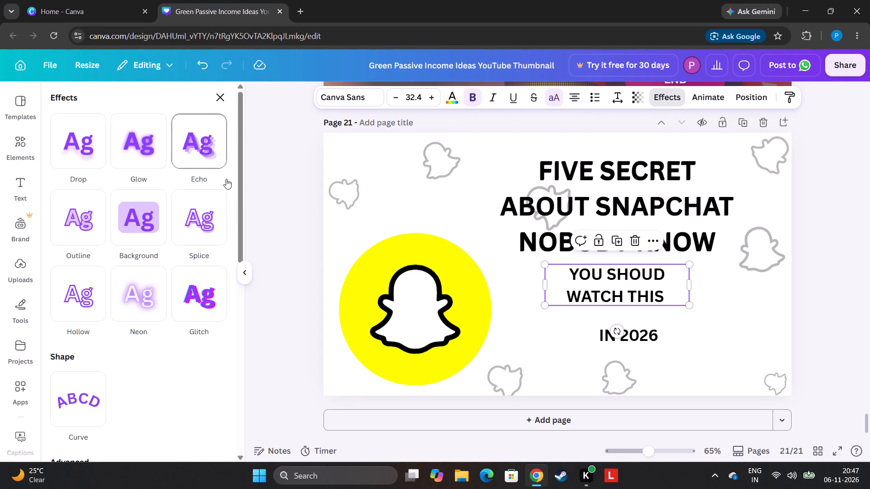
pyautogui.click(218, 173)
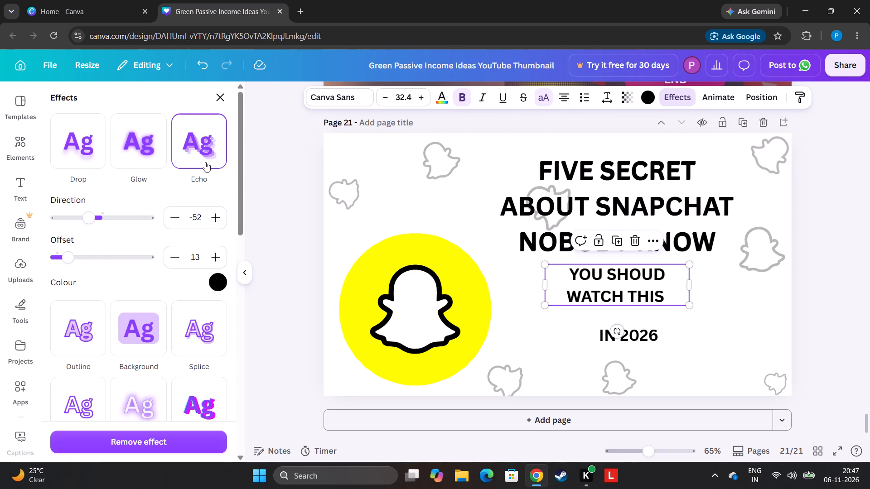
pyautogui.moveTo(70, 263); pyautogui.dragTo(78, 264)
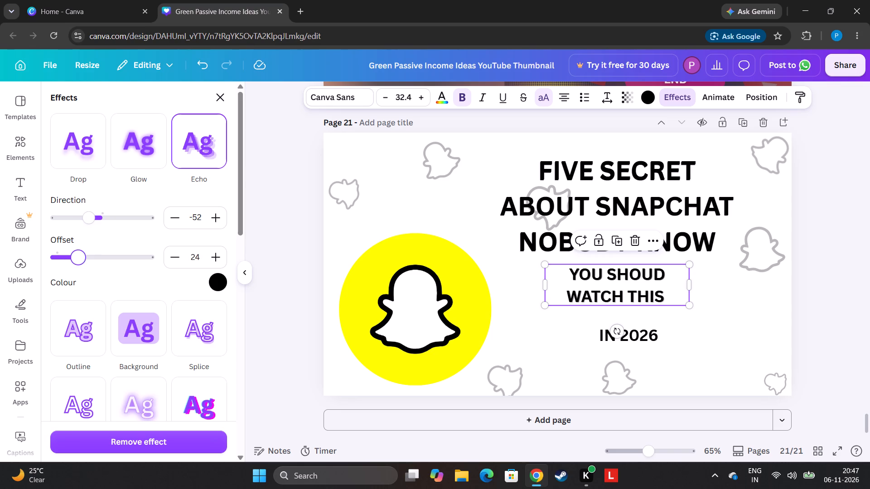
pyautogui.moveTo(78, 264); pyautogui.dragTo(103, 263)
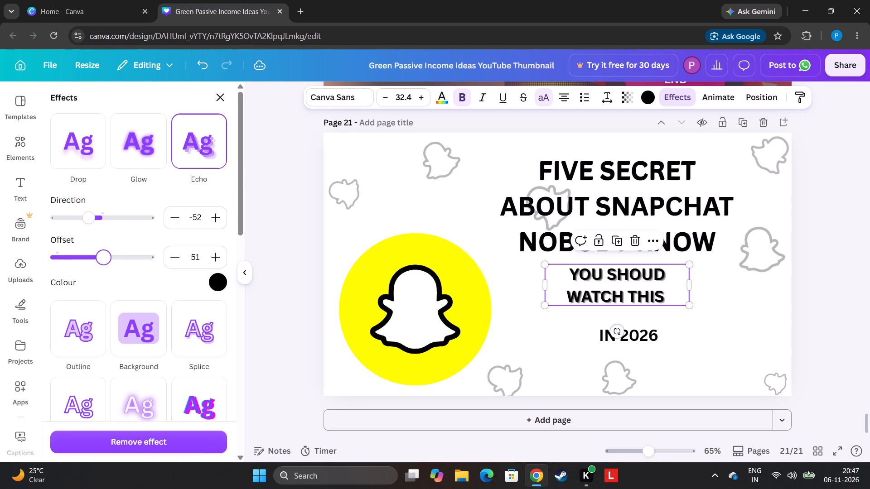
pyautogui.moveTo(103, 263); pyautogui.dragTo(102, 263)
# Set the line spacing of the "IN 2026" text to about 1.91.
pyautogui.moveTo(638, 345); pyautogui.dragTo(628, 328)
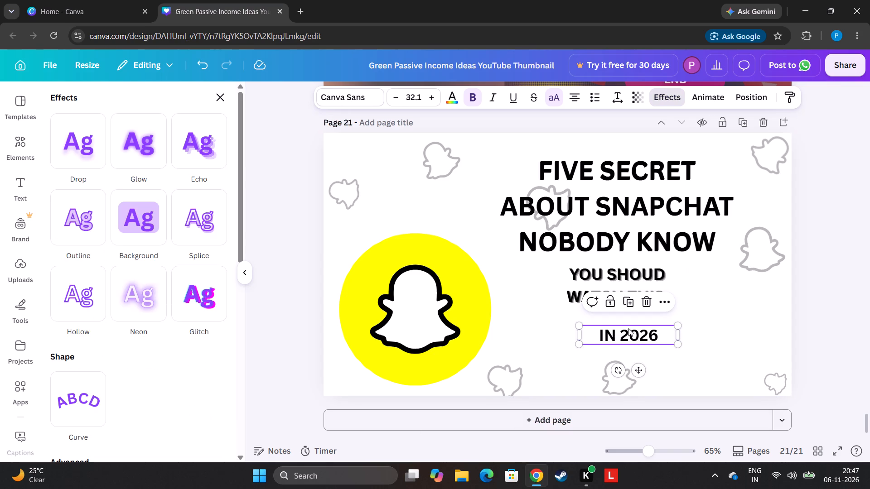
pyautogui.moveTo(628, 328); pyautogui.dragTo(627, 333)
pyautogui.click(665, 95)
pyautogui.click(853, 198)
pyautogui.click(662, 329)
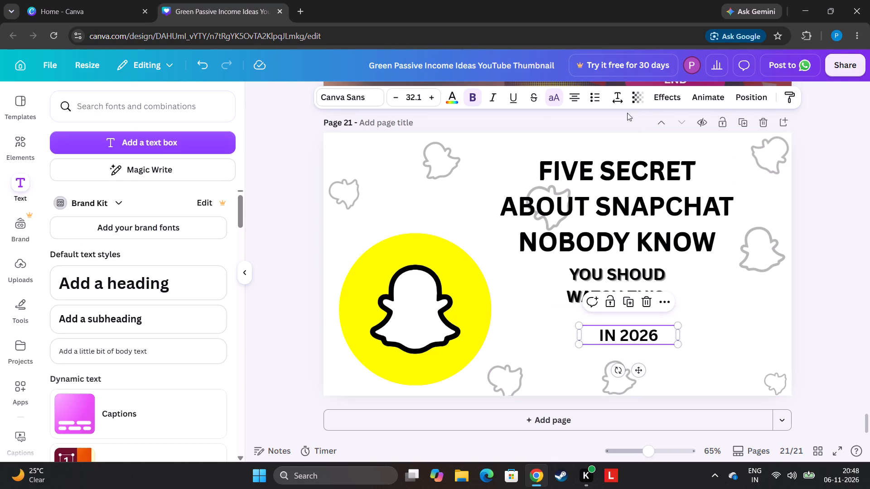
pyautogui.click(620, 99)
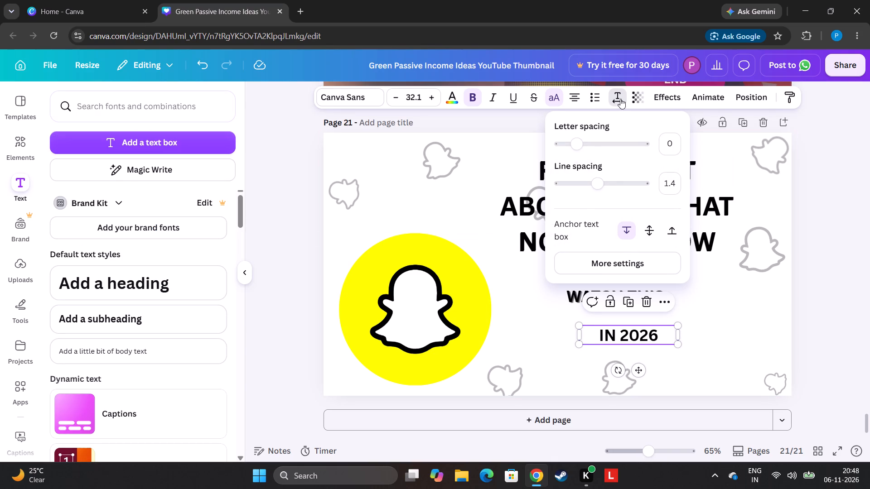
pyautogui.click(600, 190)
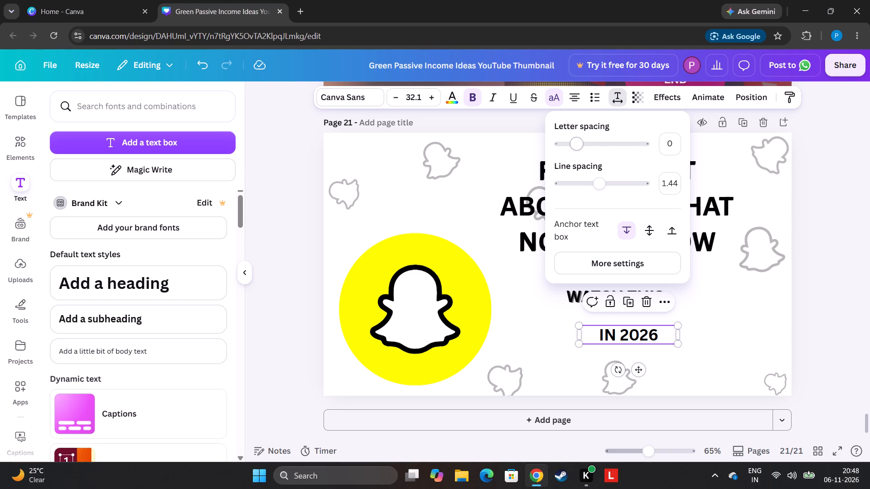
pyautogui.moveTo(598, 184); pyautogui.dragTo(627, 202)
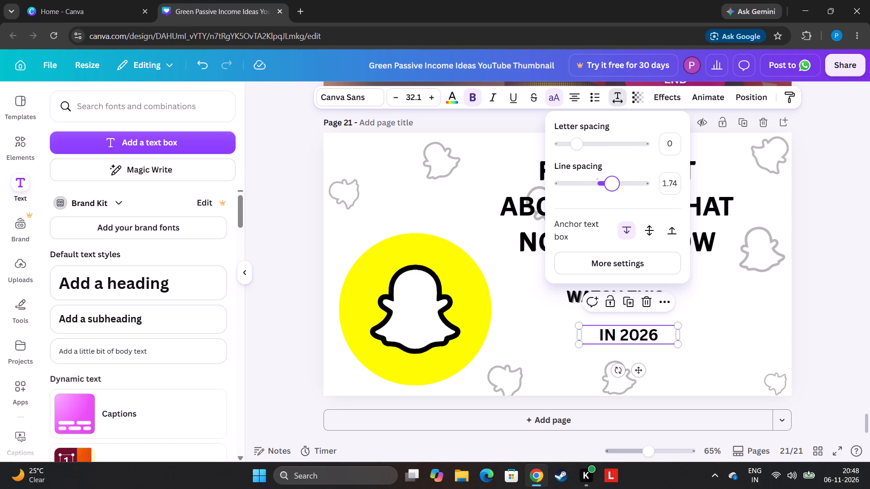
pyautogui.moveTo(627, 202); pyautogui.dragTo(619, 206)
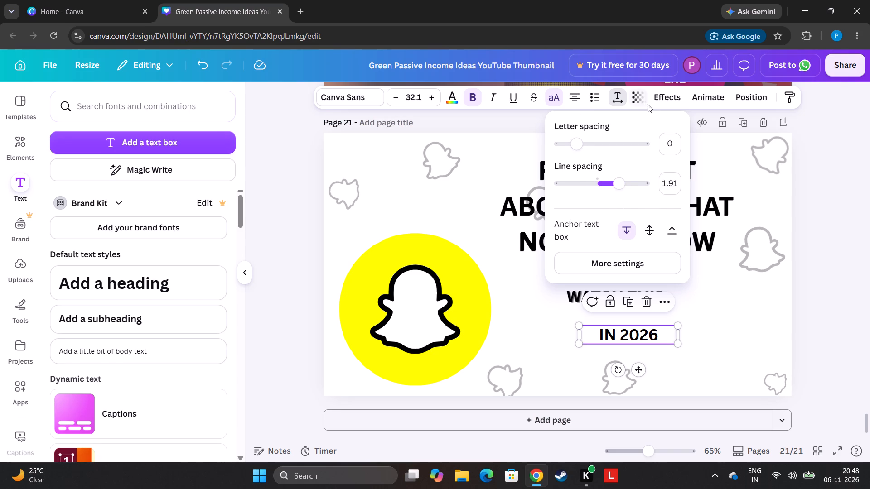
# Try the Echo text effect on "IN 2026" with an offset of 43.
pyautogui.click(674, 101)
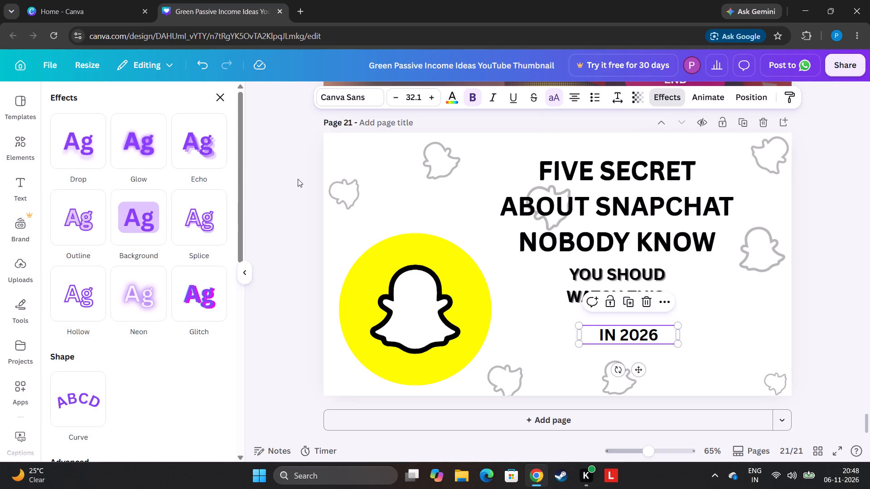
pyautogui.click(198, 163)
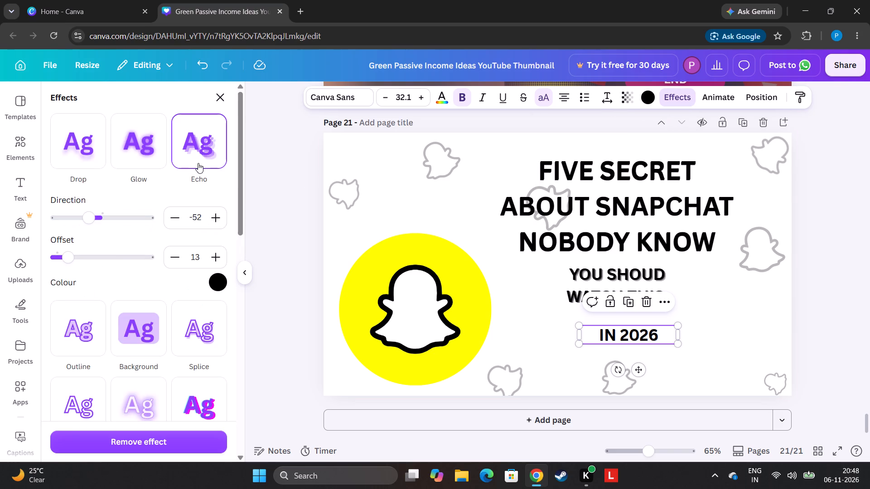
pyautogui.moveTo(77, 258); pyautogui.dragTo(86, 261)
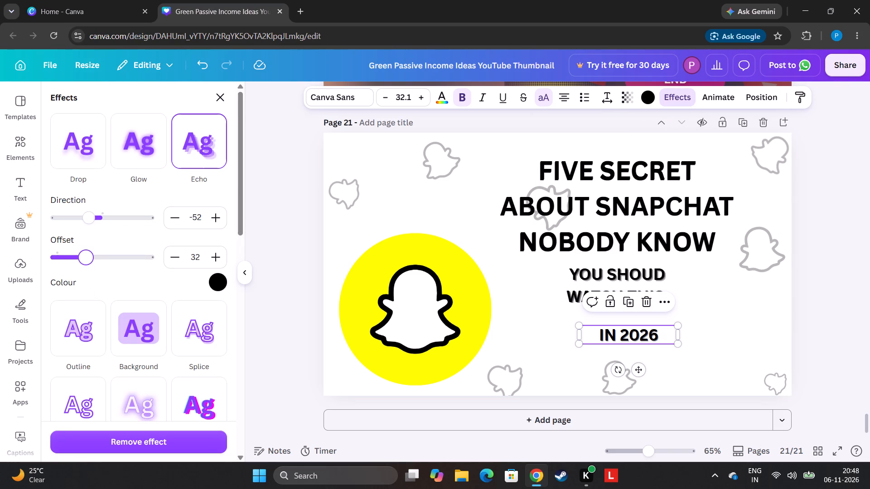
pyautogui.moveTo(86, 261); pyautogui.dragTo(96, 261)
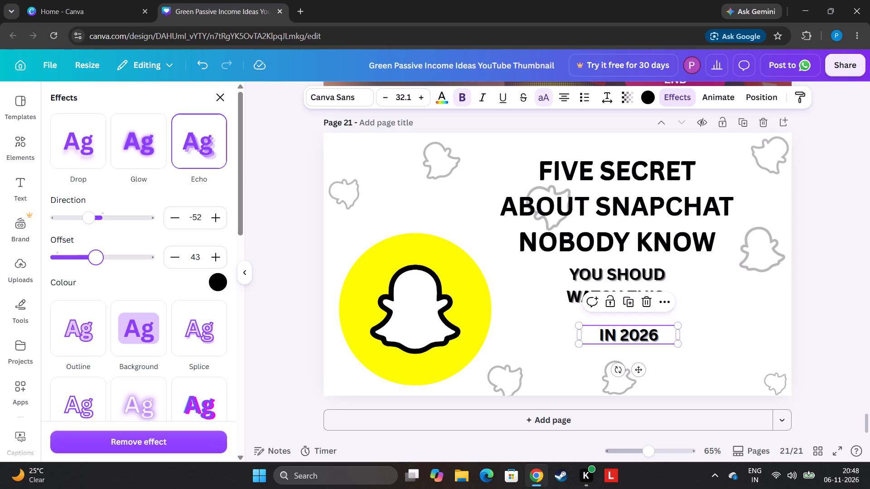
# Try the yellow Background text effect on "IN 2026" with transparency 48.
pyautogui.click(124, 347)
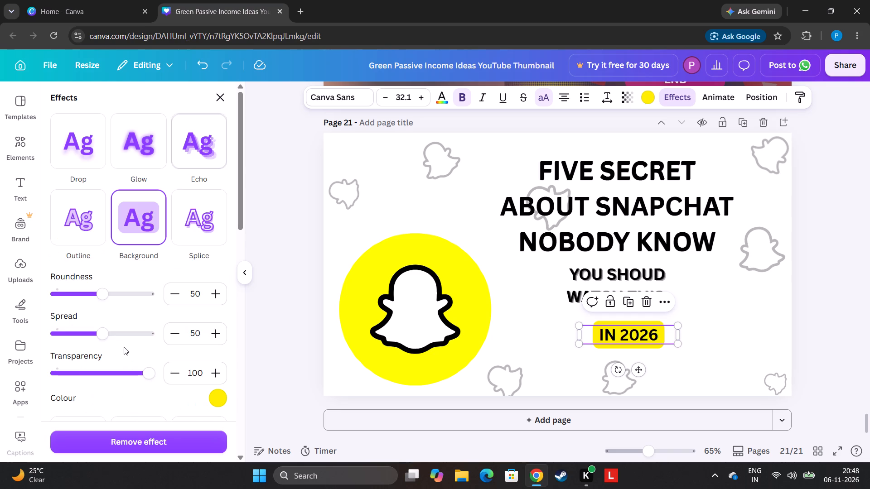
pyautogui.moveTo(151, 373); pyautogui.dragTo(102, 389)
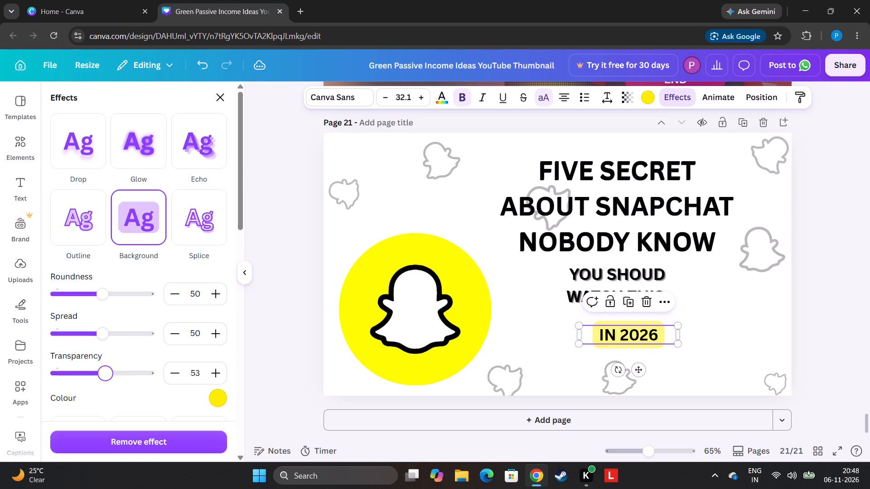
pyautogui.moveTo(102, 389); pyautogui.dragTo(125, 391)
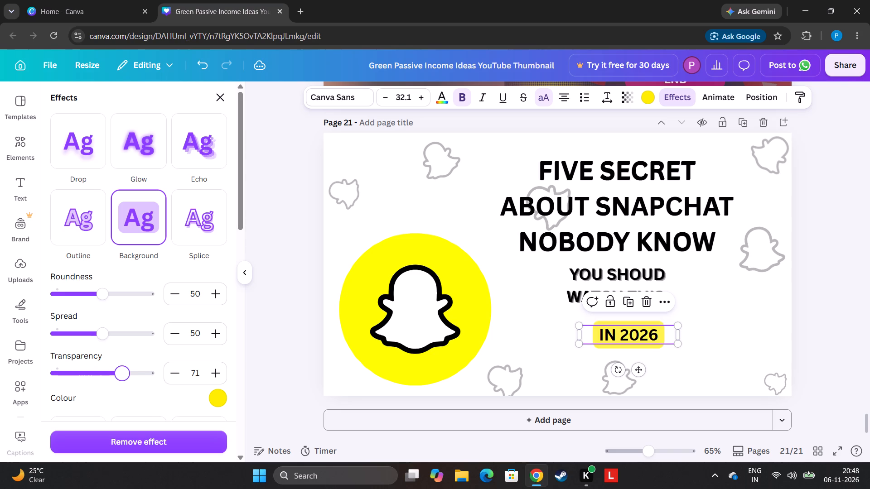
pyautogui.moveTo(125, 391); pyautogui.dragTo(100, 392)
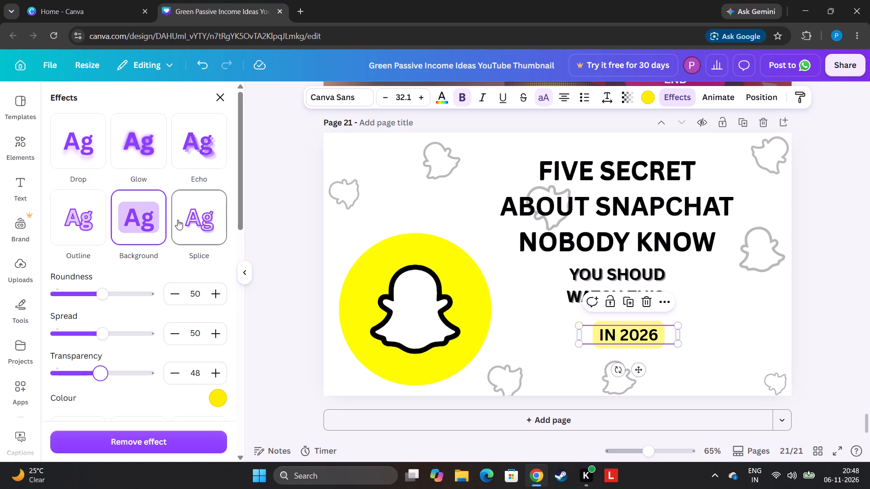
# Apply the Echo text effect to "IN 2026" with an offset of 73.
pyautogui.click(130, 169)
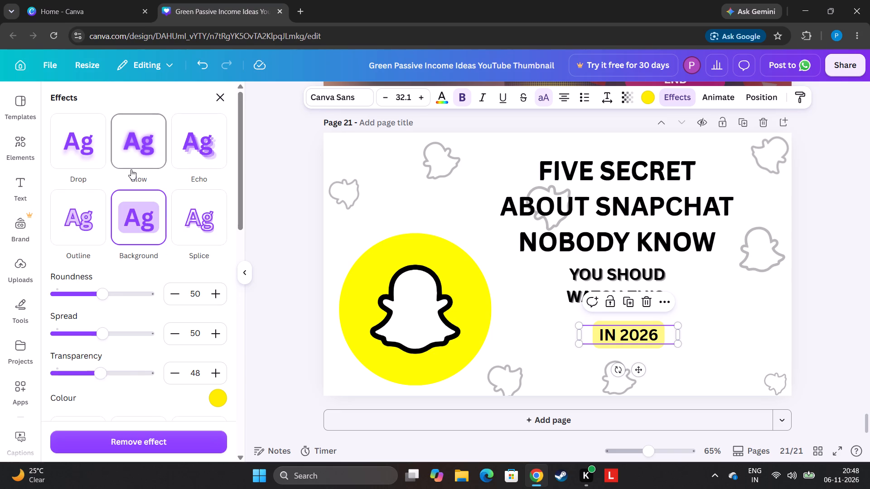
pyautogui.click(187, 163)
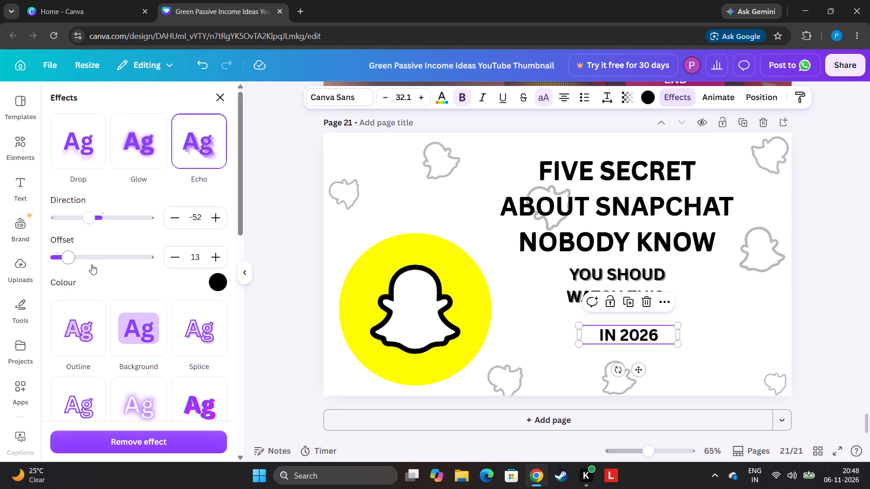
pyautogui.moveTo(66, 254); pyautogui.dragTo(124, 267)
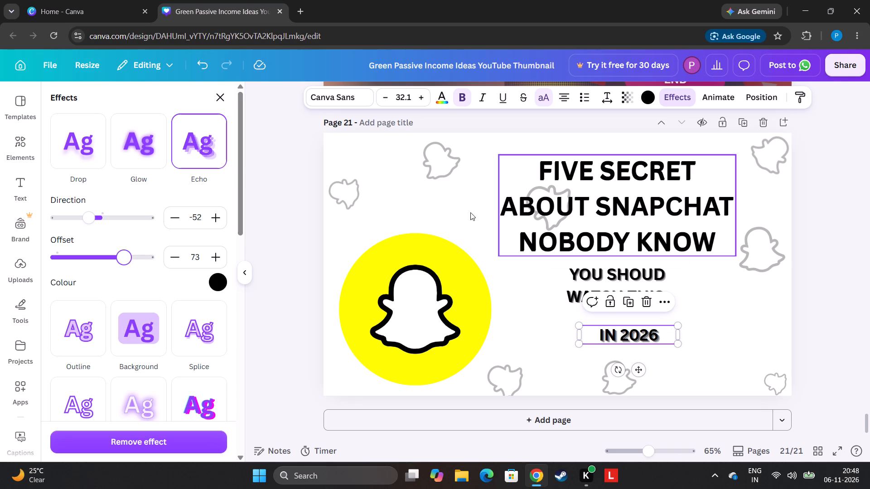
pyautogui.click(206, 100)
pyautogui.click(211, 98)
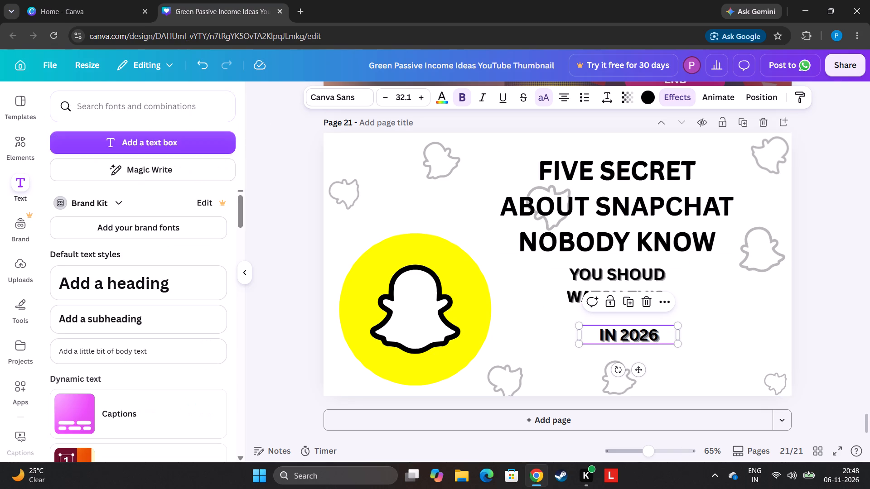
# Insert a rounded square shape from the recently used shapes onto page 21.
pyautogui.click(17, 145)
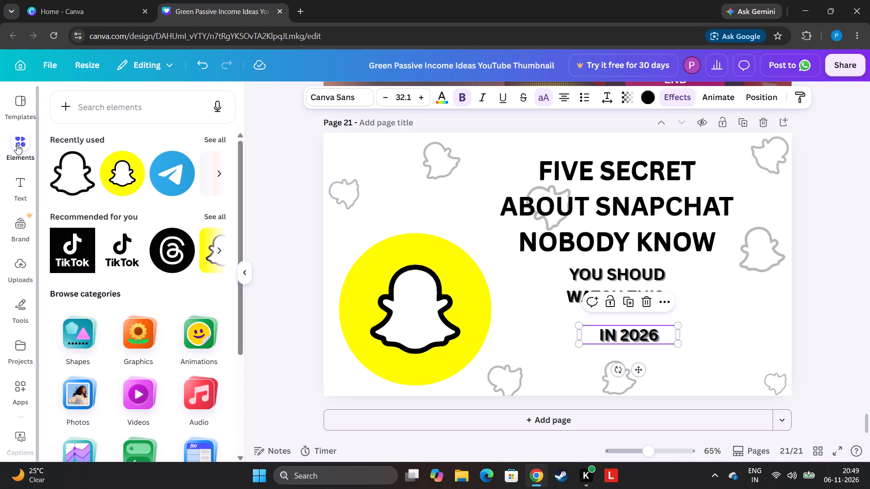
pyautogui.click(86, 325)
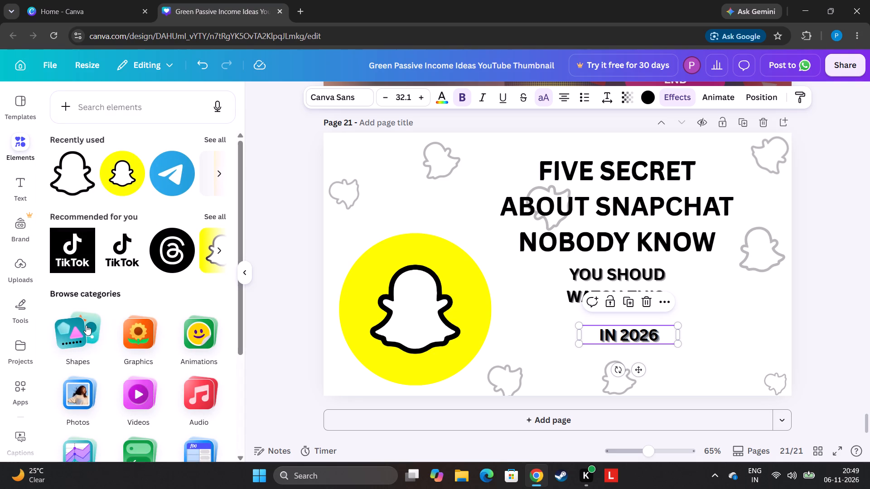
pyautogui.click(70, 192)
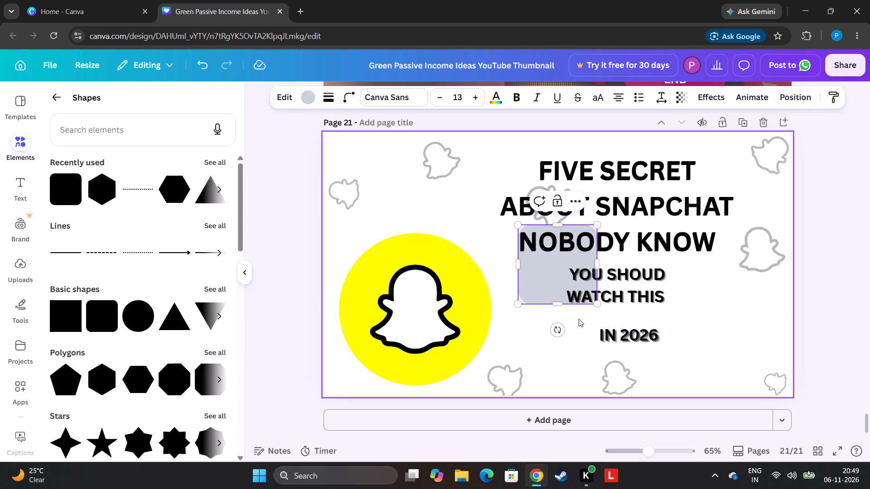
# Resize and move the rounded shape to fit behind the word SNAPCHAT in the heading, with a height of about 100.
pyautogui.moveTo(598, 268); pyautogui.dragTo(744, 228)
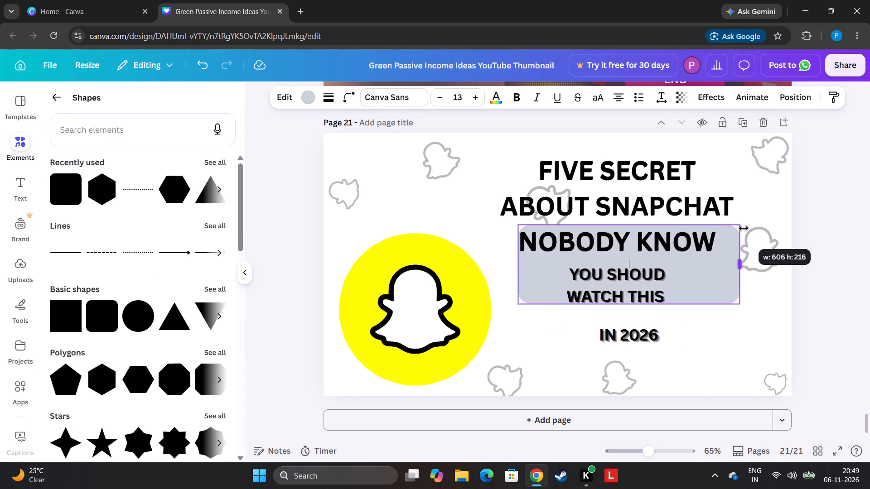
pyautogui.moveTo(744, 228); pyautogui.dragTo(744, 228)
pyautogui.moveTo(640, 230); pyautogui.dragTo(691, 191)
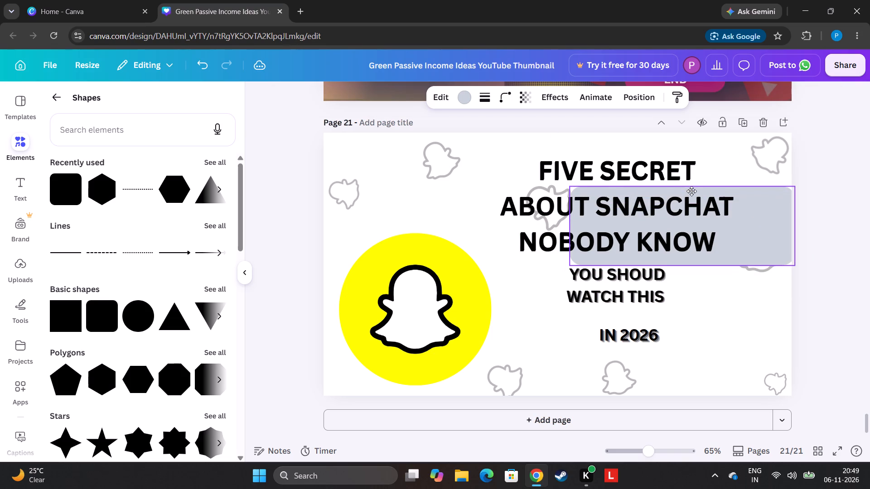
pyautogui.moveTo(691, 191); pyautogui.dragTo(694, 191)
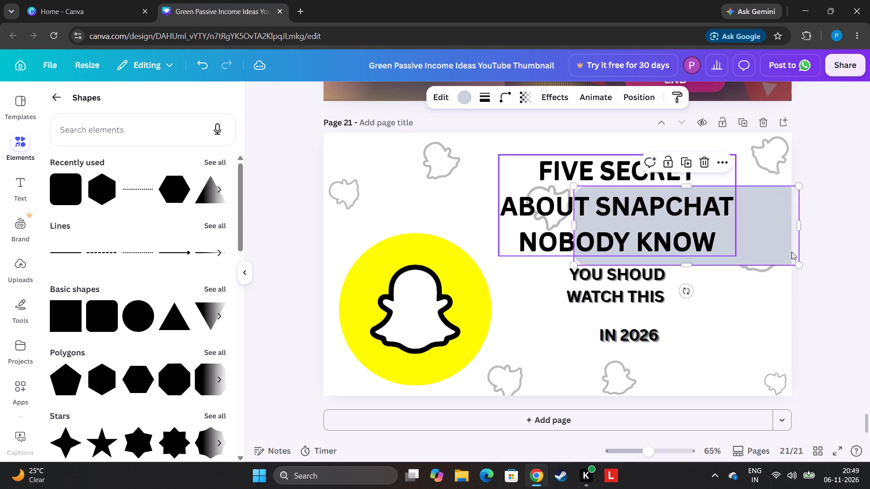
pyautogui.moveTo(800, 224); pyautogui.dragTo(788, 223)
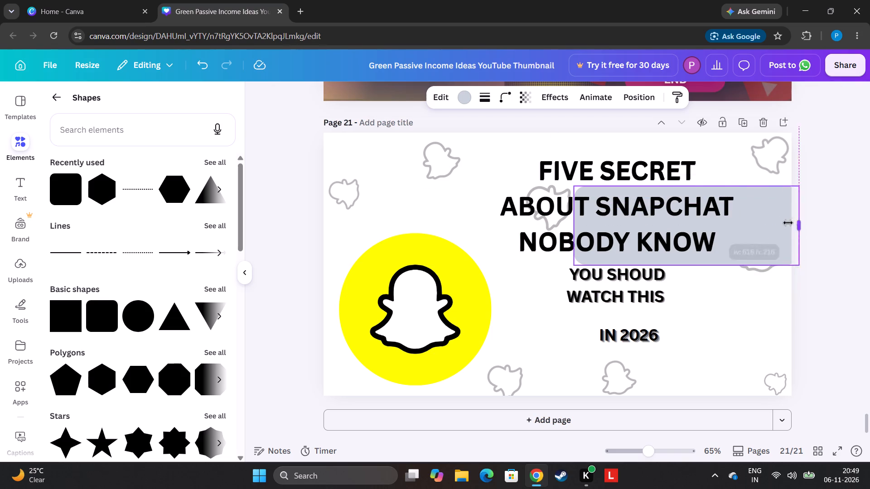
pyautogui.moveTo(788, 223); pyautogui.dragTo(738, 215)
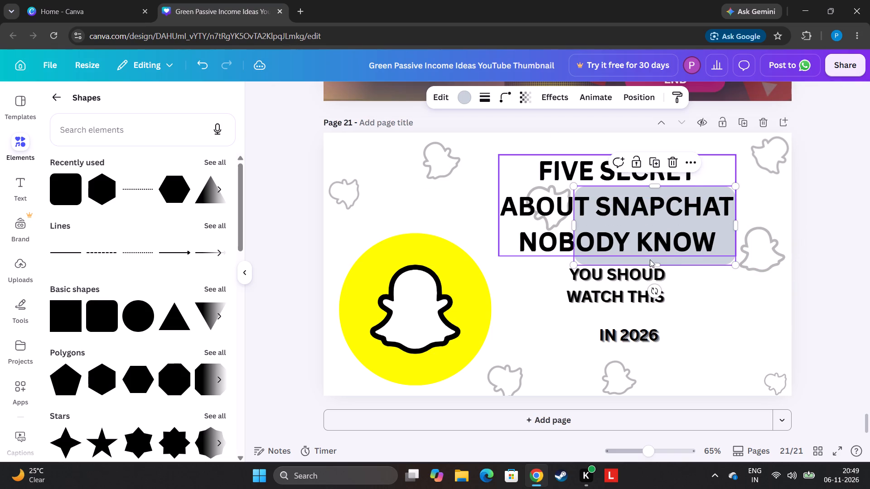
pyautogui.moveTo(650, 262); pyautogui.dragTo(682, 219)
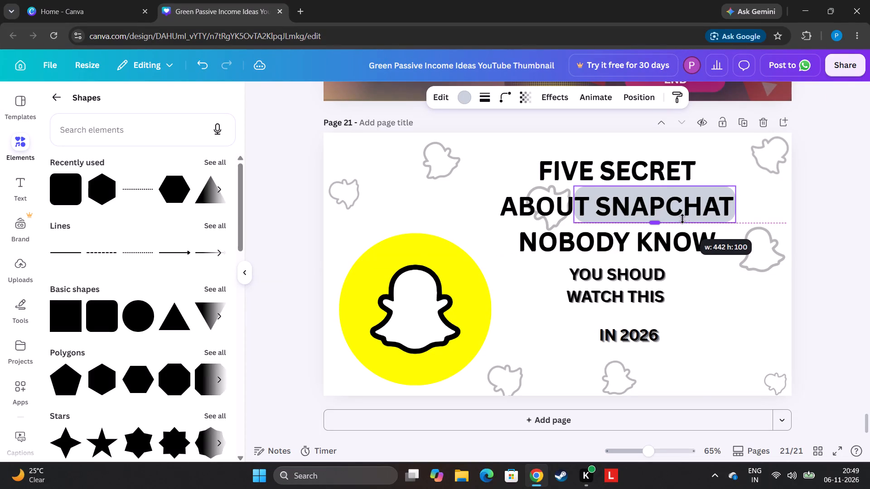
pyautogui.moveTo(682, 219); pyautogui.dragTo(693, 217)
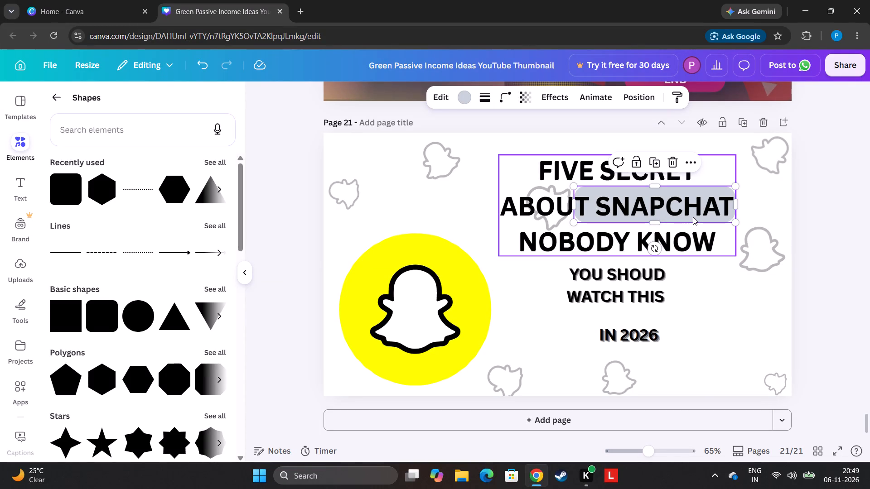
pyautogui.moveTo(577, 206); pyautogui.dragTo(577, 206)
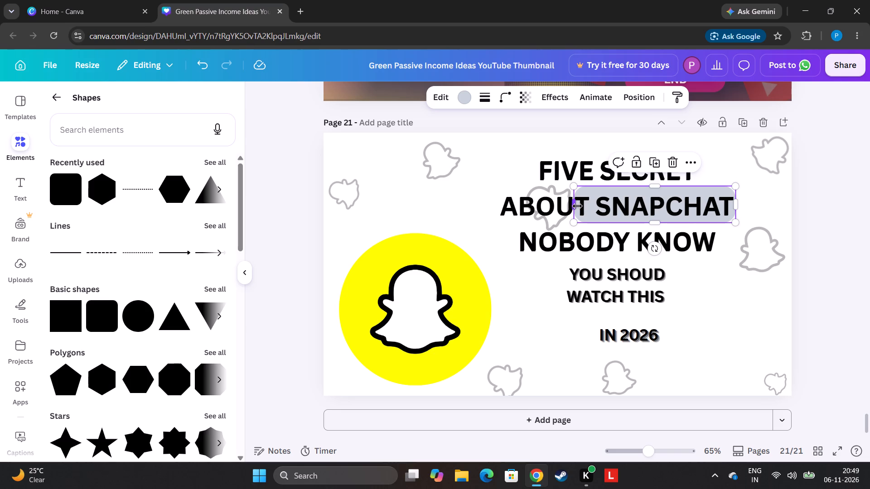
pyautogui.moveTo(577, 206); pyautogui.dragTo(596, 208)
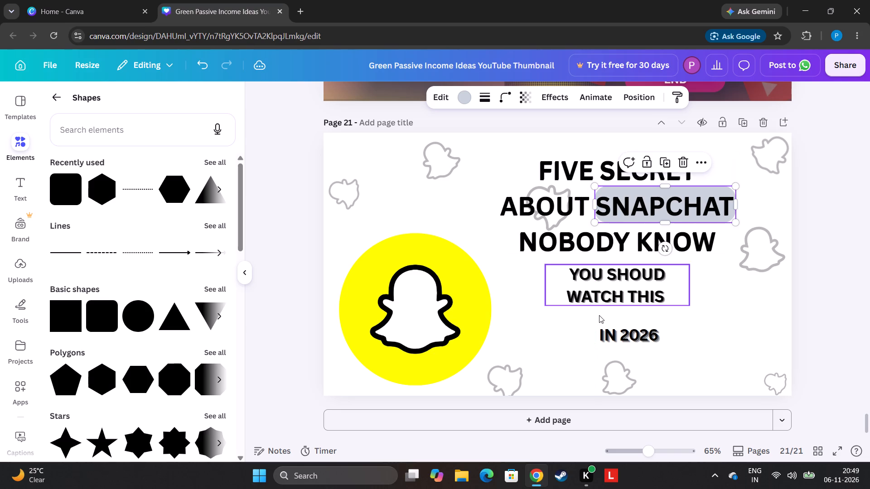
# Fill the rounded shape behind SNAPCHAT with the golden yellow-orange shape colour.
pyautogui.click(460, 98)
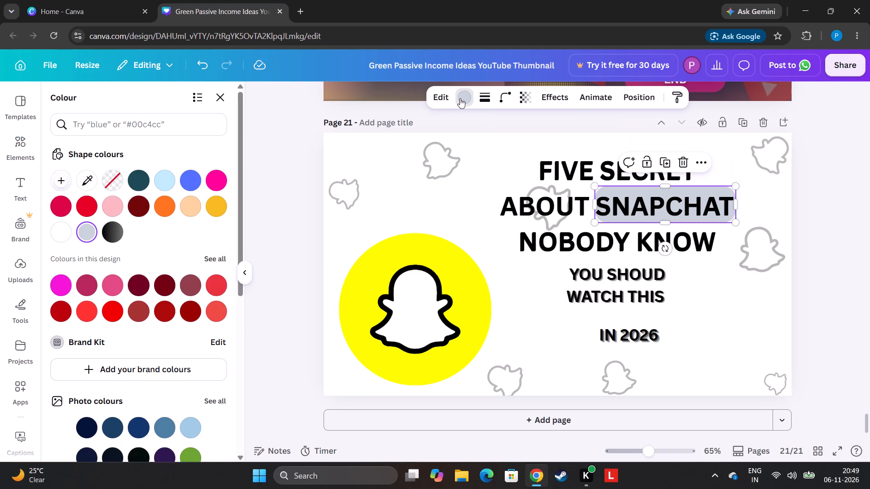
pyautogui.click(211, 211)
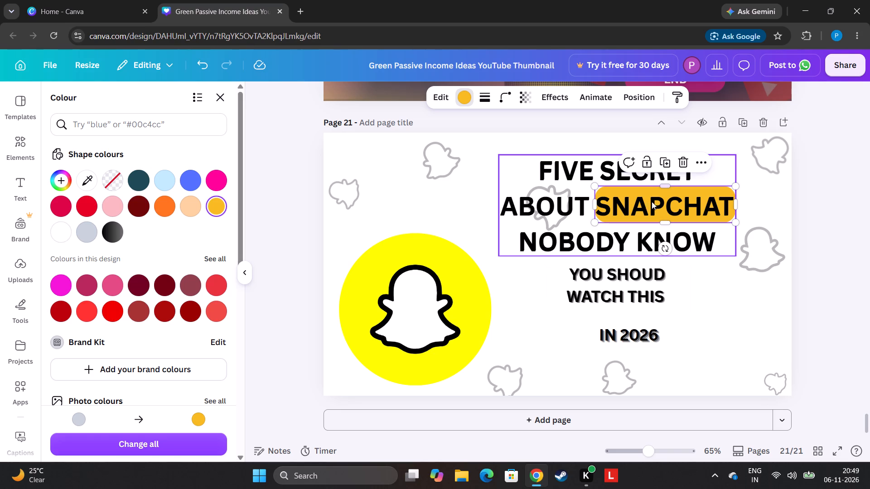
# Lower the top edge of the rounded shape slightly so it sits closer to the word SNAPCHAT.
pyautogui.moveTo(662, 185); pyautogui.dragTo(662, 190)
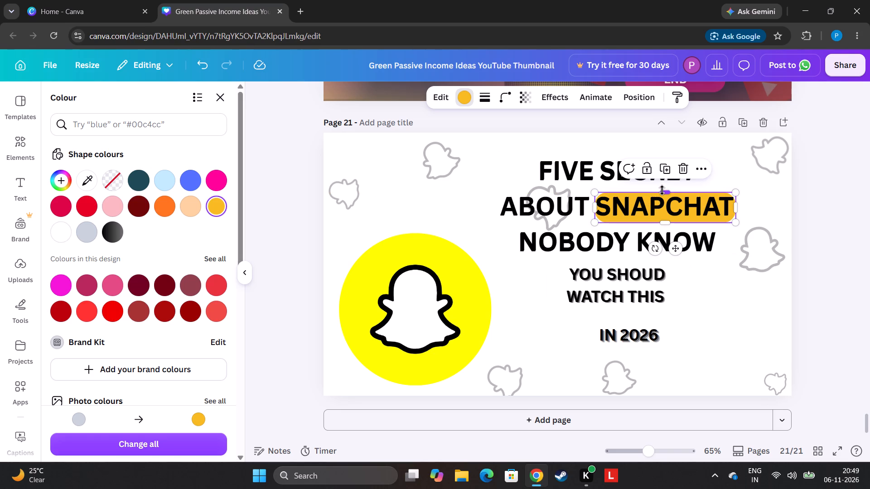